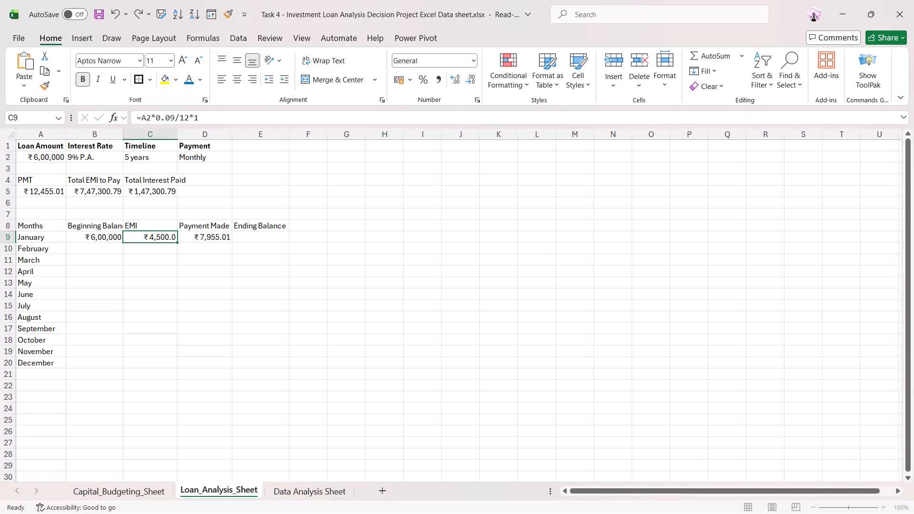
{"action": "left_click_drag", "start_coordinate": [211, 117], "coordinate": [118, 125]}
{"action": "key", "text": "ctrl+c"}
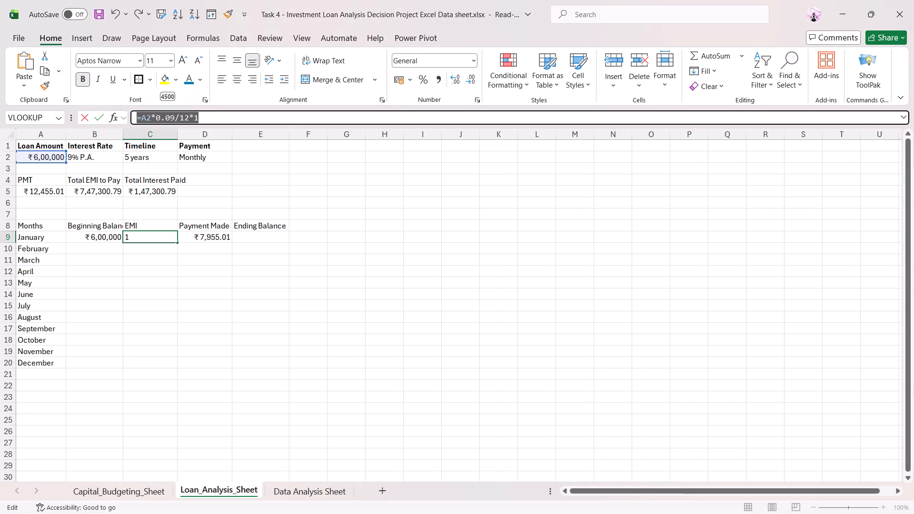
{"action": "left_click", "coordinate": [253, 137]}
{"action": "right_click", "coordinate": [253, 137]}
{"action": "key", "text": "Escape"}
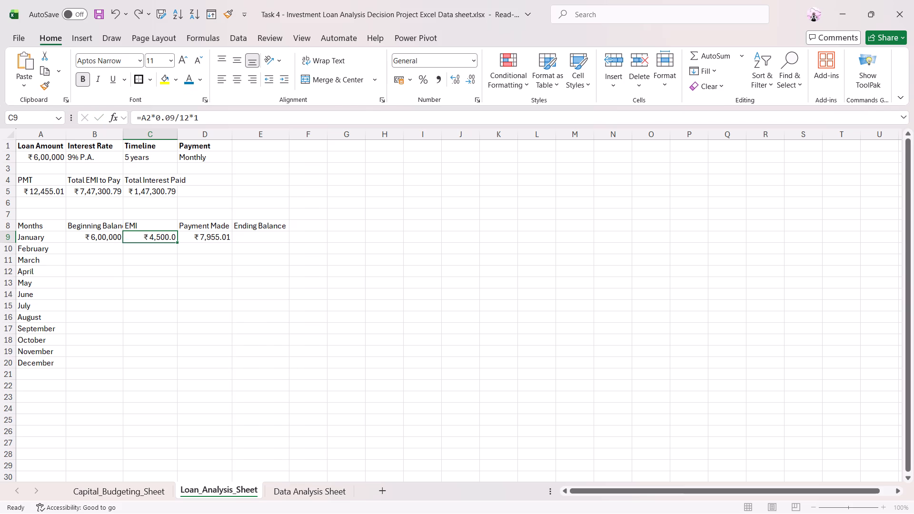
Insert a new column before Ending Balance and give it the header "Interest Paid" in row 8.
{"action": "right_click", "coordinate": [269, 138]}
{"action": "left_click", "coordinate": [318, 261]}
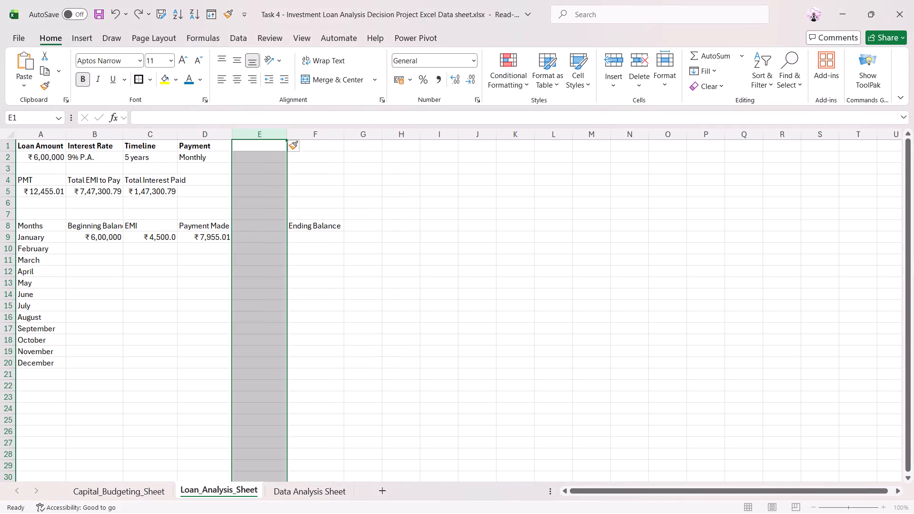
{"action": "left_click", "coordinate": [242, 227]}
{"action": "double_click", "coordinate": [242, 227]}
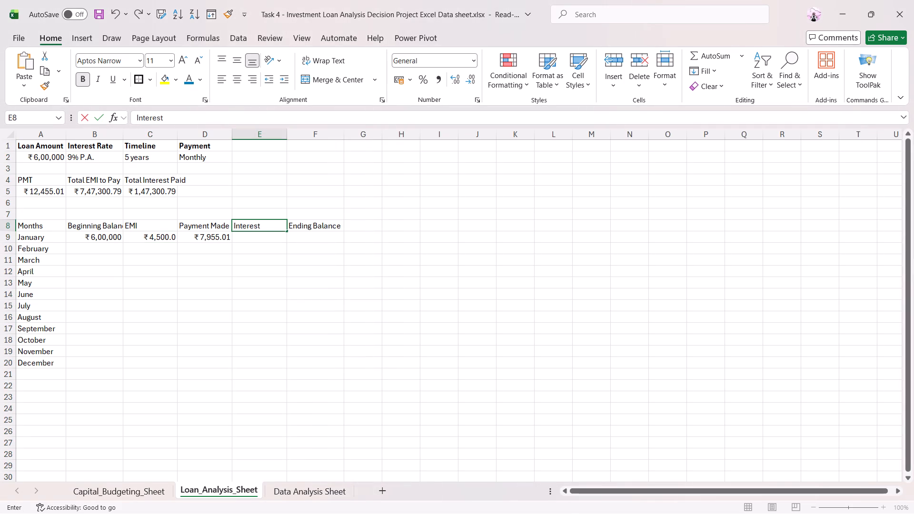
{"action": "key", "text": "Return"}
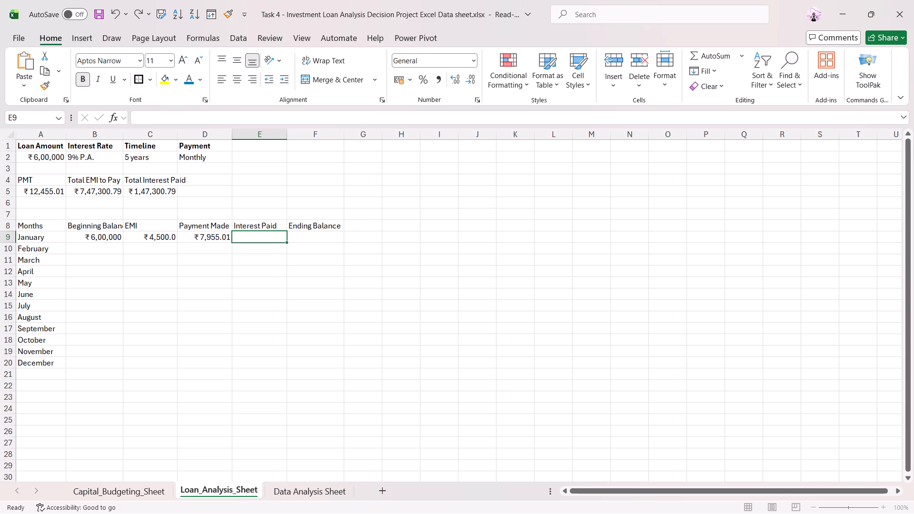
Paste the copied formula =A2*0.09/12*1 into January's Interest Paid cell E9.
{"action": "key", "text": "ctrl+v"}
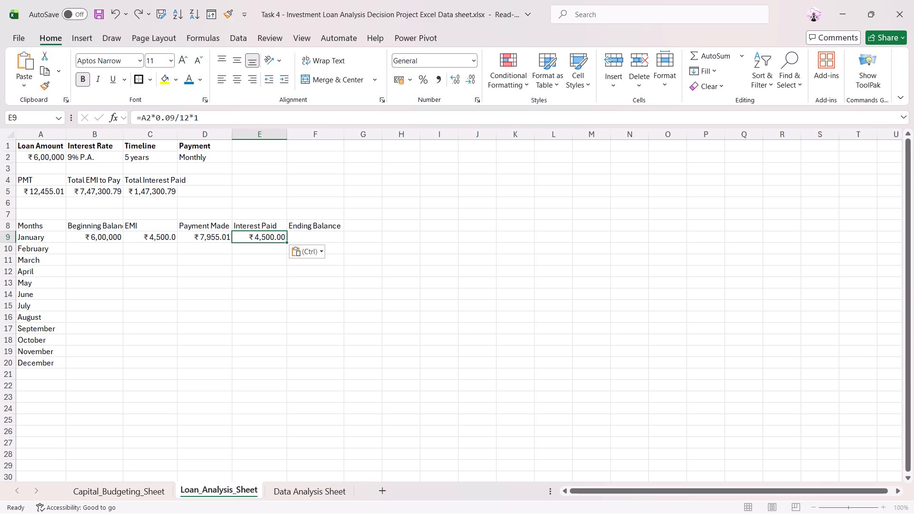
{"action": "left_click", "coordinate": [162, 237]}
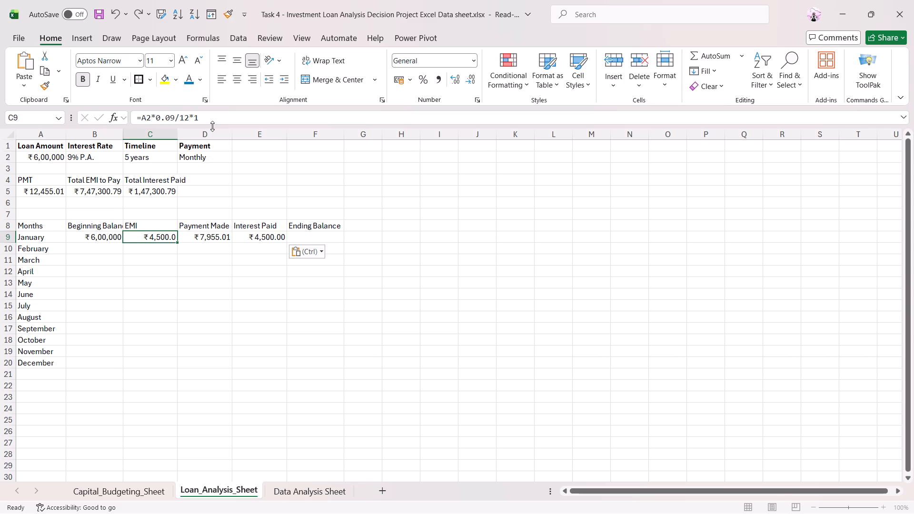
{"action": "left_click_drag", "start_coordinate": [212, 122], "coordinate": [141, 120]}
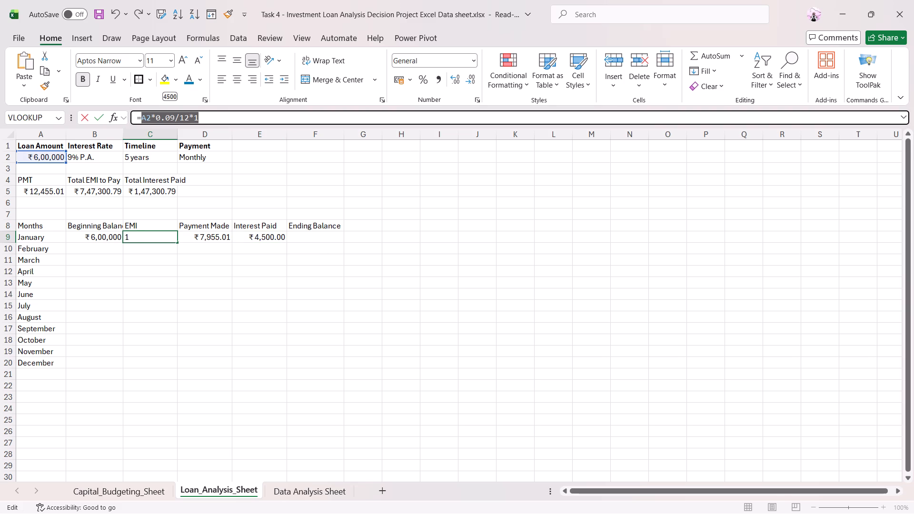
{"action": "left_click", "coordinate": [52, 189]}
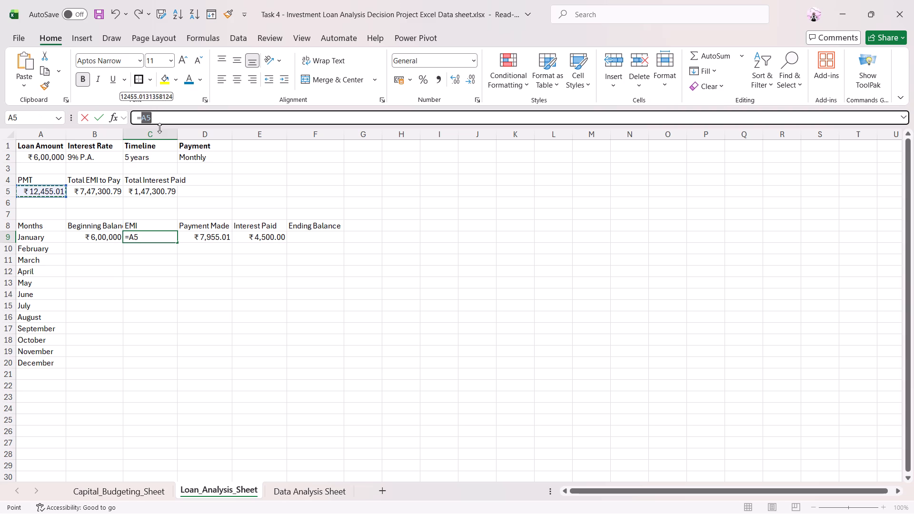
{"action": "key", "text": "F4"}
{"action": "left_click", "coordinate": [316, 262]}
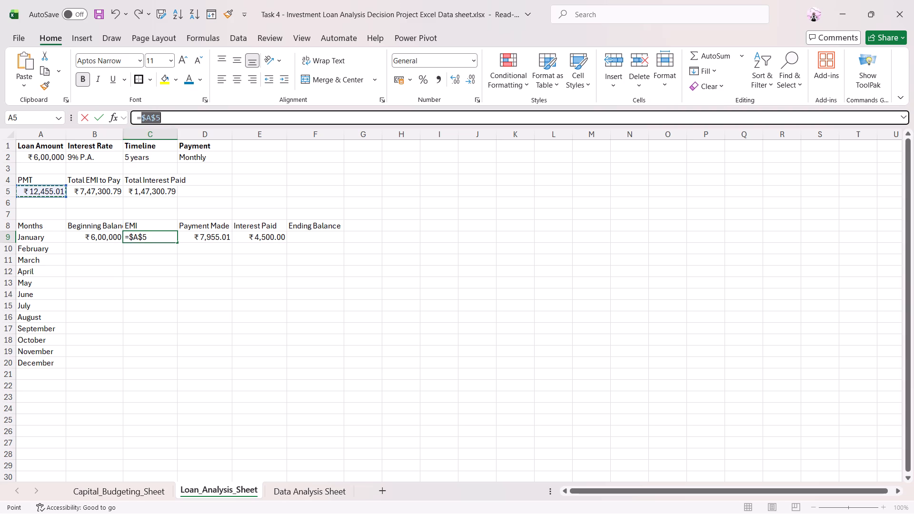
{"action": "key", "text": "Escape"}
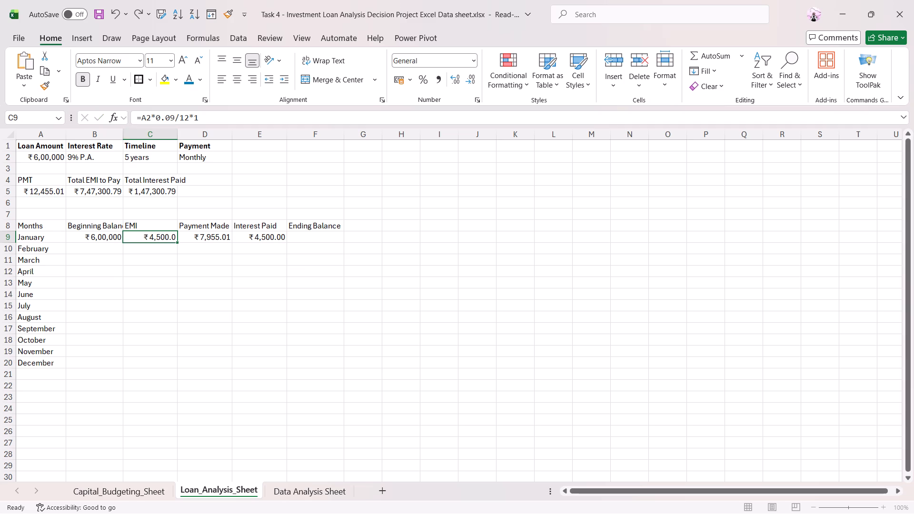
Replace the formula in January's EMI cell C9 with an absolute reference to the PMT value, =$A$5.
{"action": "left_click", "coordinate": [169, 239]}
{"action": "left_click_drag", "start_coordinate": [196, 116], "coordinate": [222, 126]}
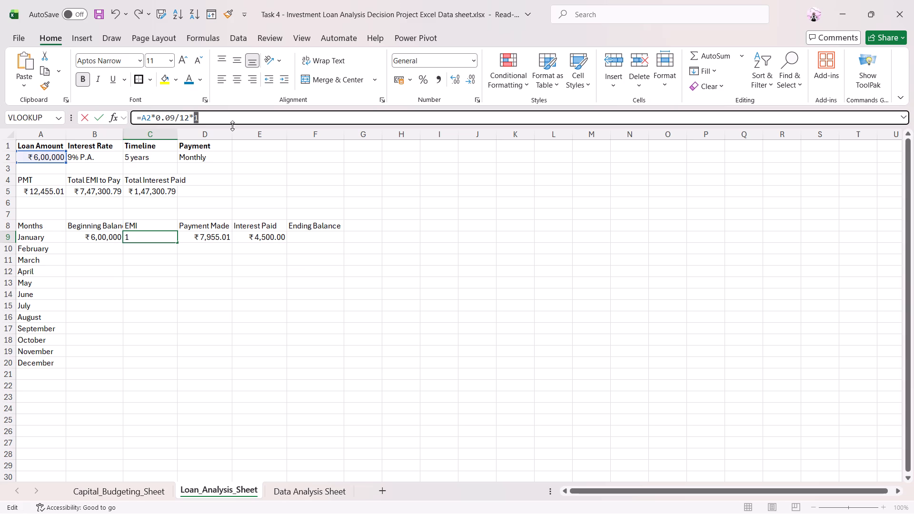
{"action": "left_click", "coordinate": [232, 126]}
{"action": "left_click_drag", "start_coordinate": [227, 122], "coordinate": [140, 126]}
{"action": "left_click", "coordinate": [53, 197]}
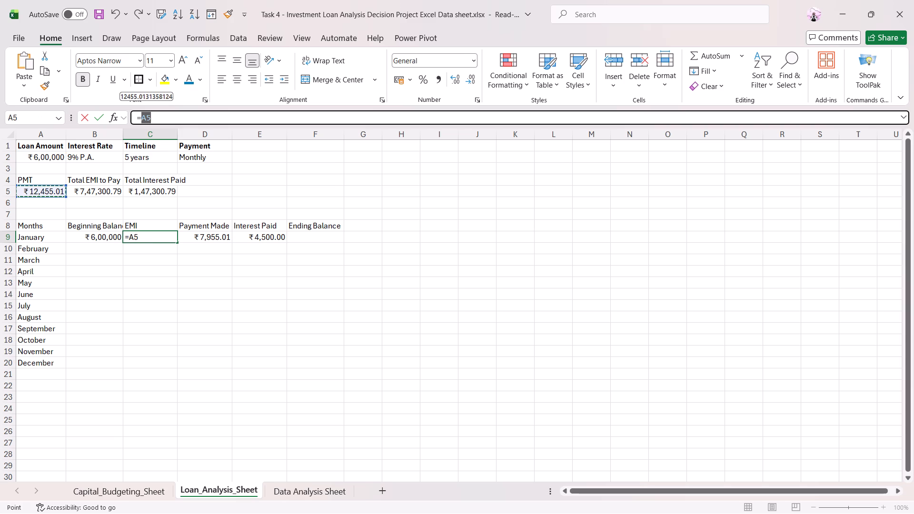
{"action": "key", "text": "F4"}
{"action": "key", "text": "Return"}
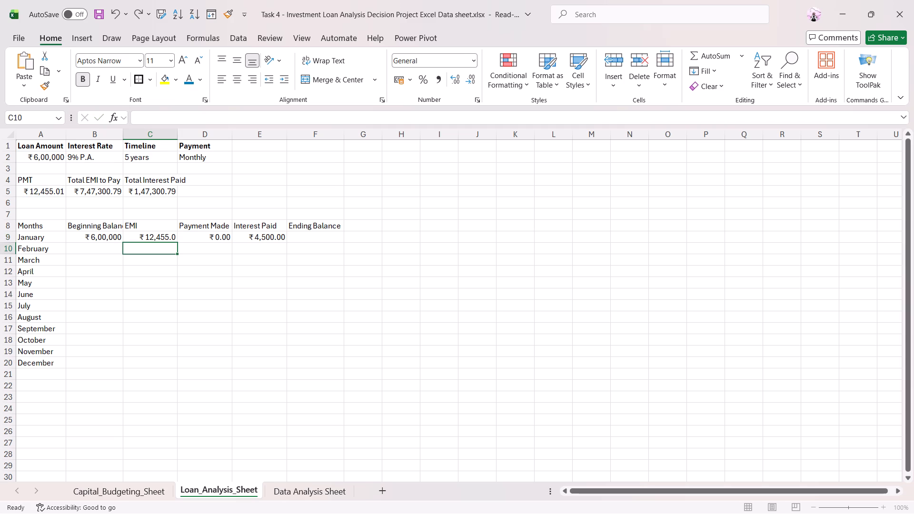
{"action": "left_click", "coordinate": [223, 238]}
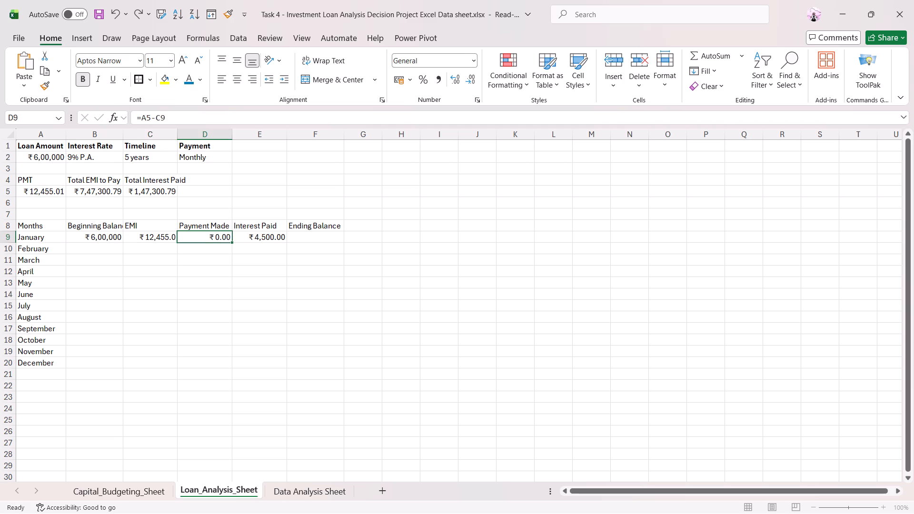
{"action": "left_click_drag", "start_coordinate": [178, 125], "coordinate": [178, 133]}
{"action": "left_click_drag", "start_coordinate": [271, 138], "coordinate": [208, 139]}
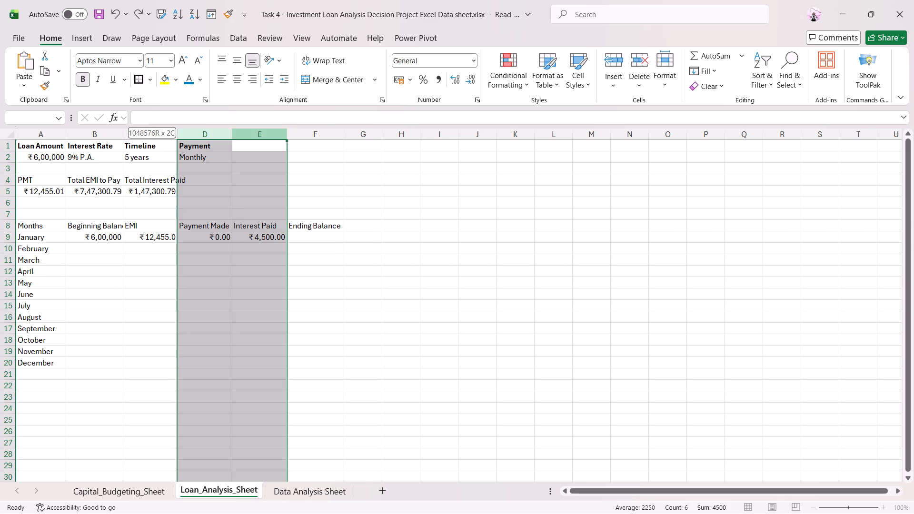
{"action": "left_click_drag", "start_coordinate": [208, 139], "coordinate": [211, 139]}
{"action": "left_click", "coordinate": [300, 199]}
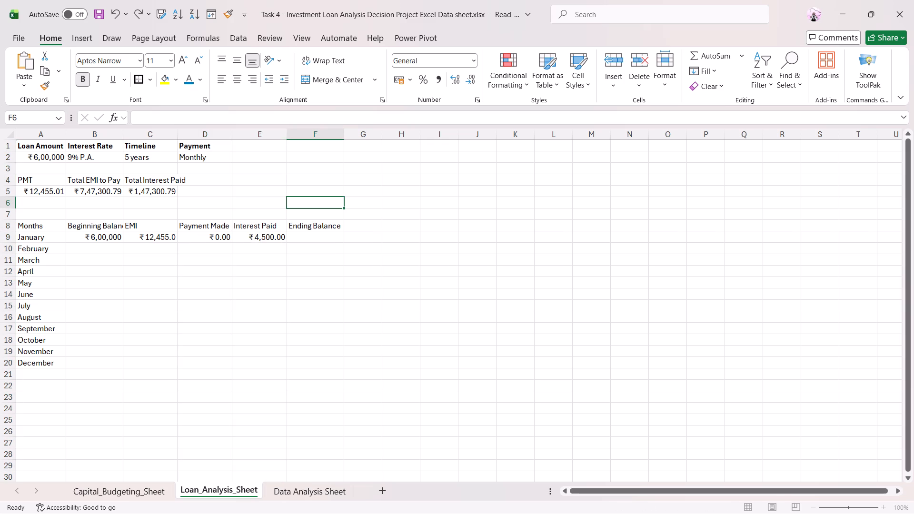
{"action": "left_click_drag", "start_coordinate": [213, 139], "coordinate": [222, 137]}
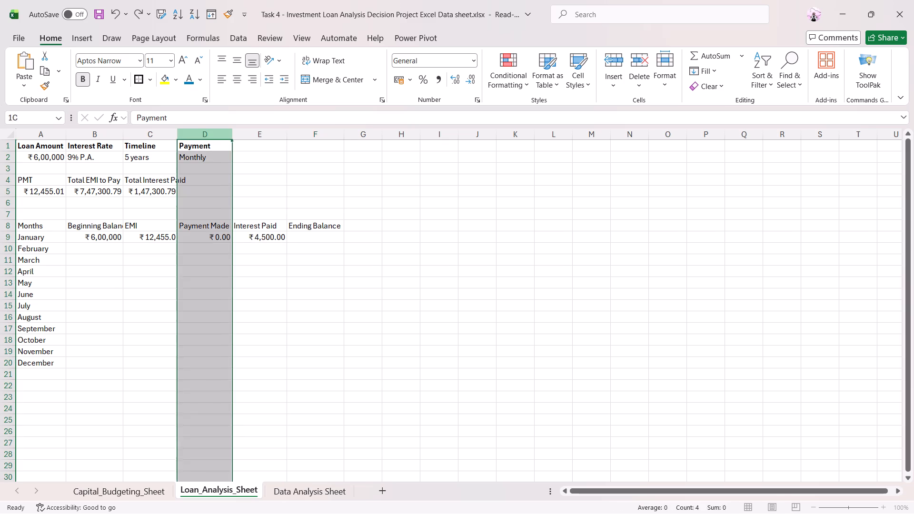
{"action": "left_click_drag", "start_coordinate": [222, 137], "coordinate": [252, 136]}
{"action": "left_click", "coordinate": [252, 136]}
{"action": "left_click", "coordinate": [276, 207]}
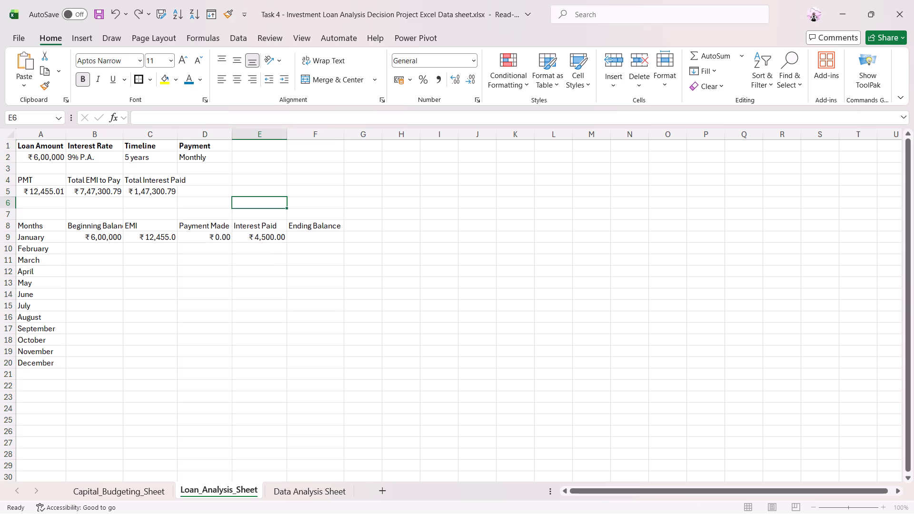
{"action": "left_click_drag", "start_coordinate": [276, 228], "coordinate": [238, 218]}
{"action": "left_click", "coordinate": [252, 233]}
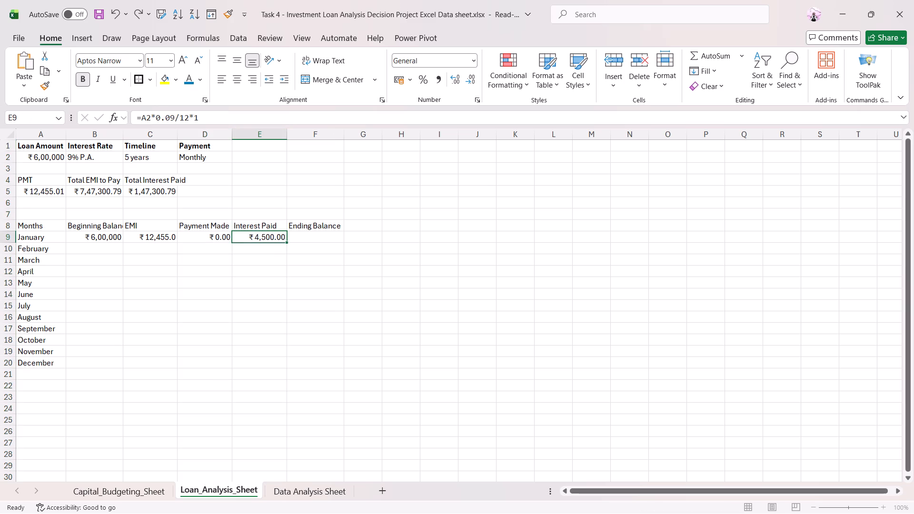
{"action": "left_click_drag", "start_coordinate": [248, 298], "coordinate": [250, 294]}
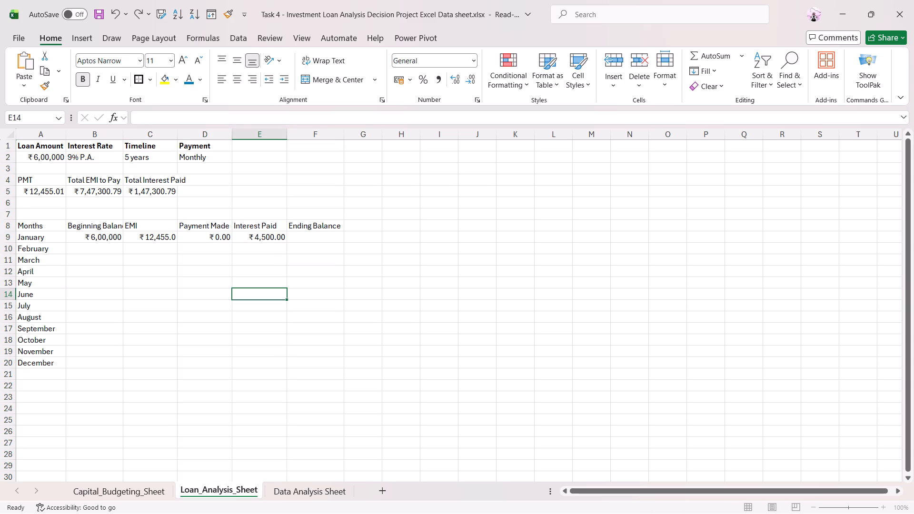
Move January's Interest Paid formula from E9 to the empty cell D7 above the table.
{"action": "left_click", "coordinate": [264, 232]}
{"action": "left_click_drag", "start_coordinate": [264, 231], "coordinate": [215, 212]}
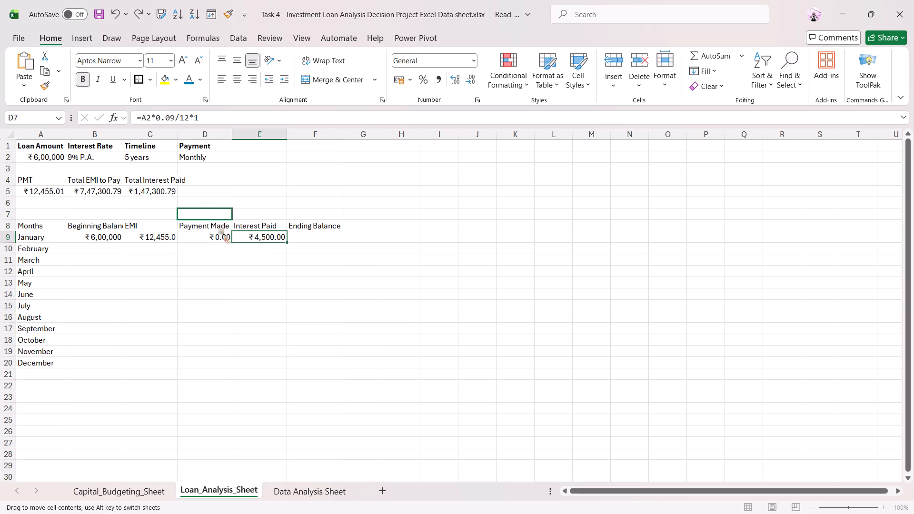
{"action": "left_click", "coordinate": [276, 213]}
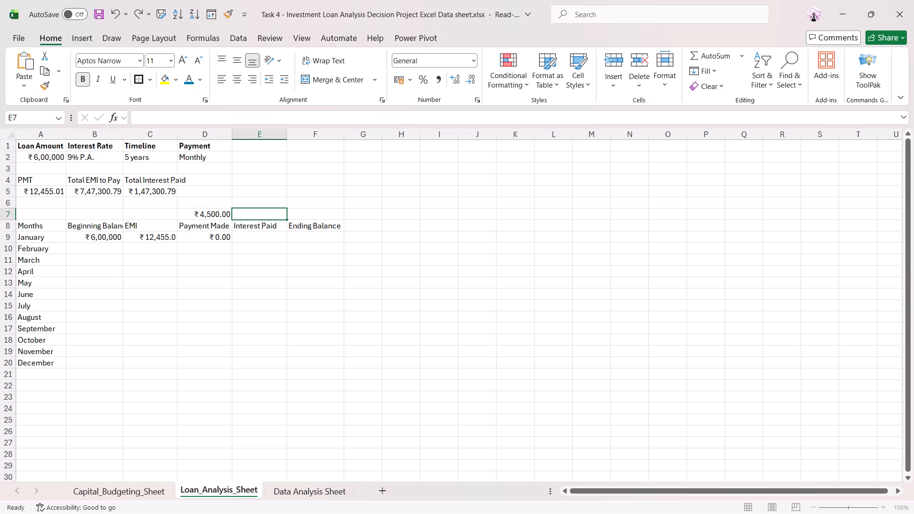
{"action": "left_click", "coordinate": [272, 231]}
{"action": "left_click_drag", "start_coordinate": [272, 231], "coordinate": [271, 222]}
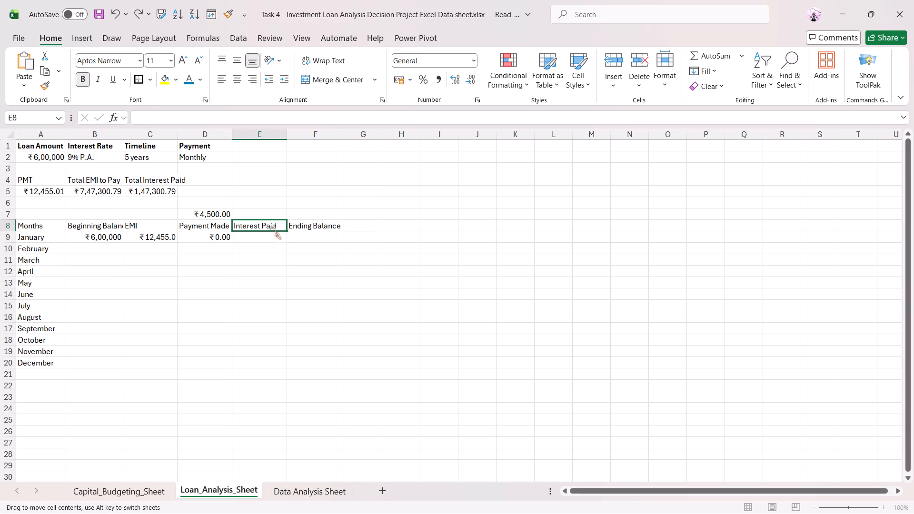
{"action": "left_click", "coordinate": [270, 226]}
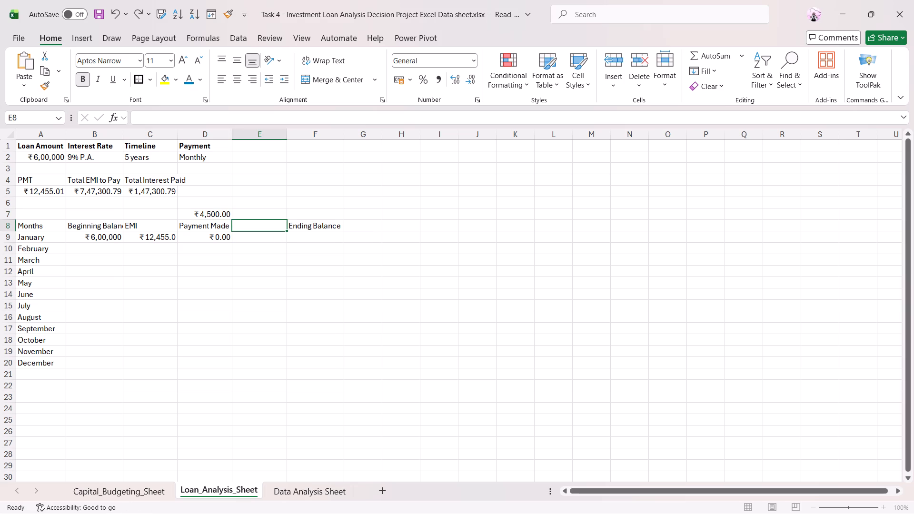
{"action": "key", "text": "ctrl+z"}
Move the Interest Paid header from E8 to the empty cell D6, above its formula in D7.
{"action": "left_click", "coordinate": [260, 229]}
{"action": "left_click_drag", "start_coordinate": [266, 220], "coordinate": [218, 198]}
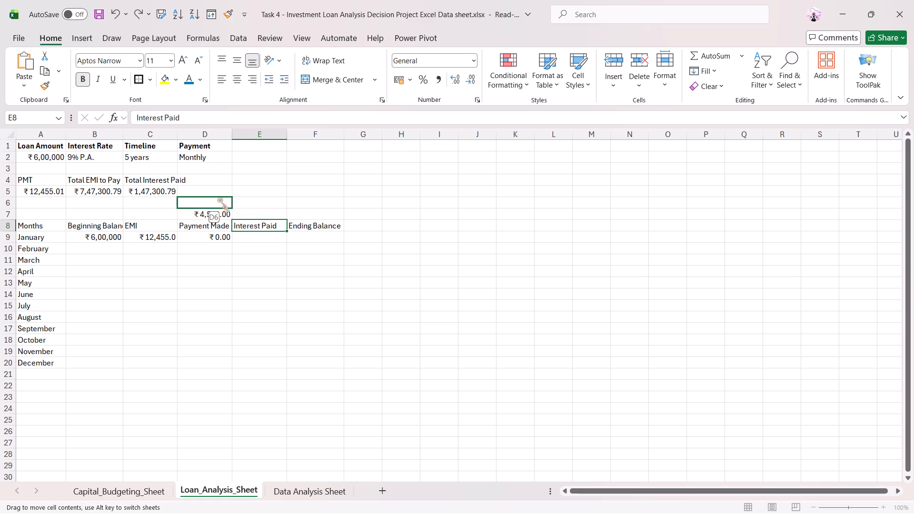
{"action": "left_click_drag", "start_coordinate": [218, 198], "coordinate": [216, 199]}
Move the Payment Made header and January's Payment Made formula from D8:D9 to E8:E9.
{"action": "left_click", "coordinate": [228, 232]}
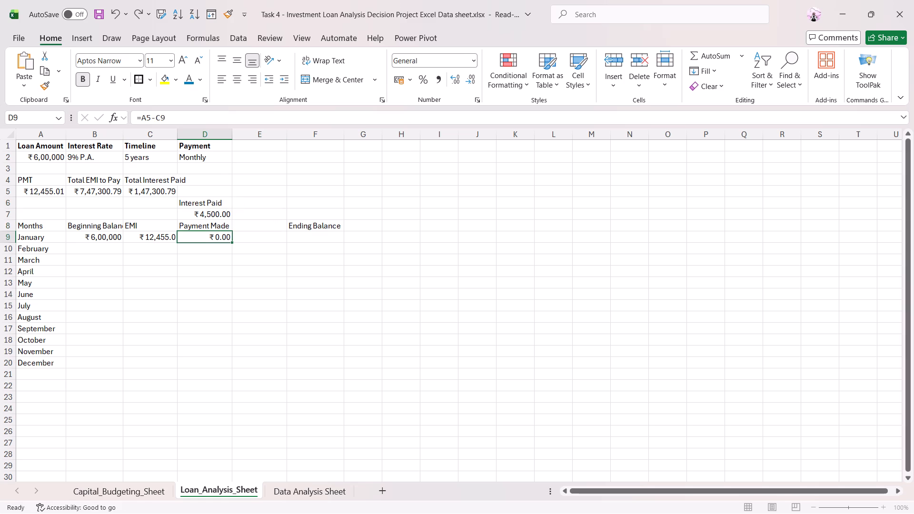
{"action": "left_click", "coordinate": [223, 220]}
{"action": "left_click_drag", "start_coordinate": [224, 218], "coordinate": [265, 229]}
{"action": "left_click", "coordinate": [225, 233]}
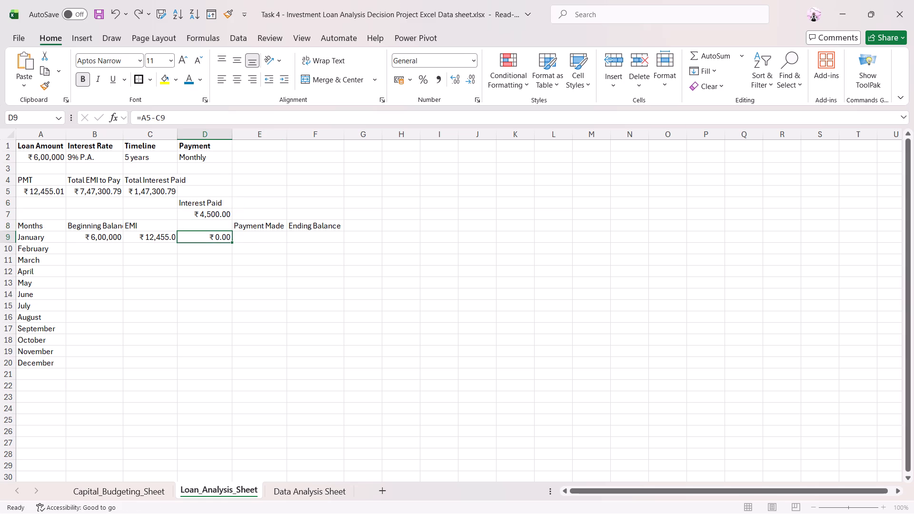
{"action": "left_click_drag", "start_coordinate": [226, 231], "coordinate": [254, 234]}
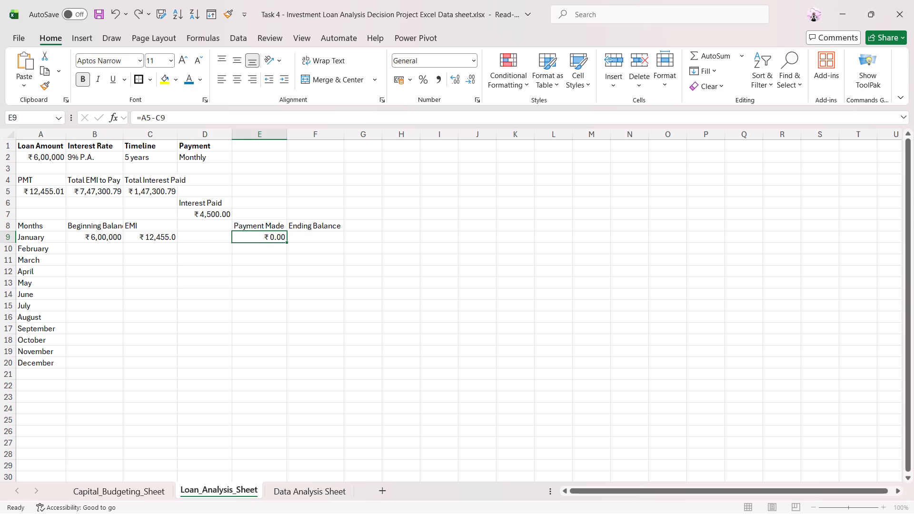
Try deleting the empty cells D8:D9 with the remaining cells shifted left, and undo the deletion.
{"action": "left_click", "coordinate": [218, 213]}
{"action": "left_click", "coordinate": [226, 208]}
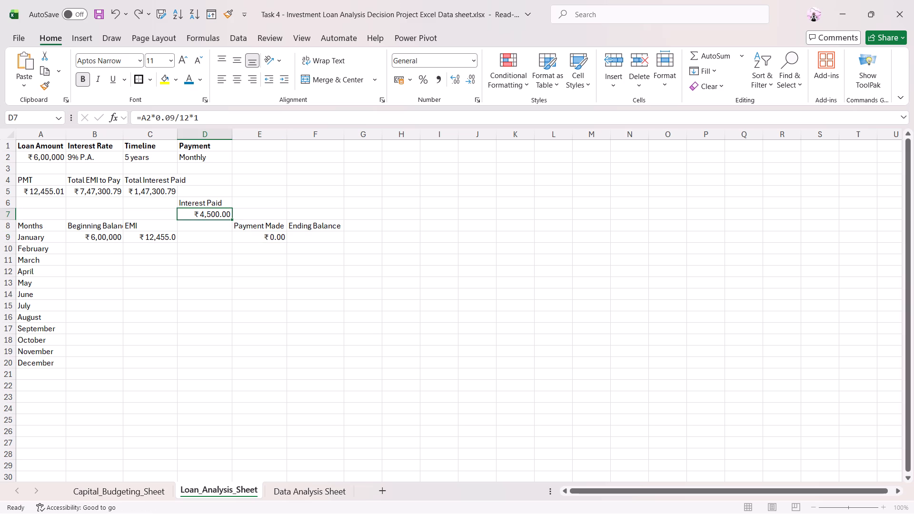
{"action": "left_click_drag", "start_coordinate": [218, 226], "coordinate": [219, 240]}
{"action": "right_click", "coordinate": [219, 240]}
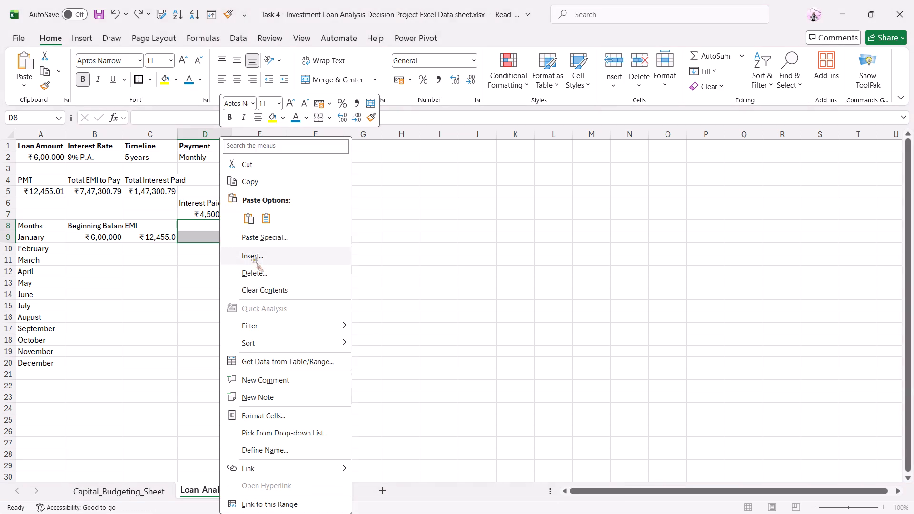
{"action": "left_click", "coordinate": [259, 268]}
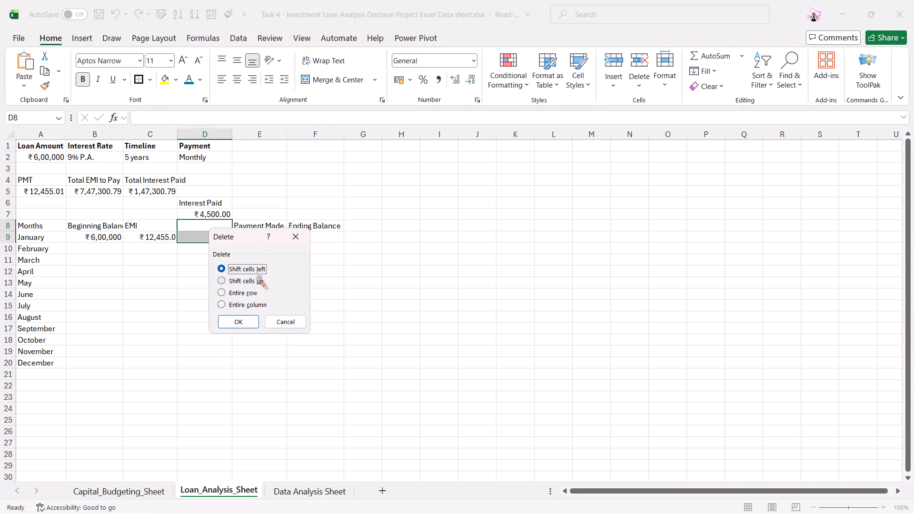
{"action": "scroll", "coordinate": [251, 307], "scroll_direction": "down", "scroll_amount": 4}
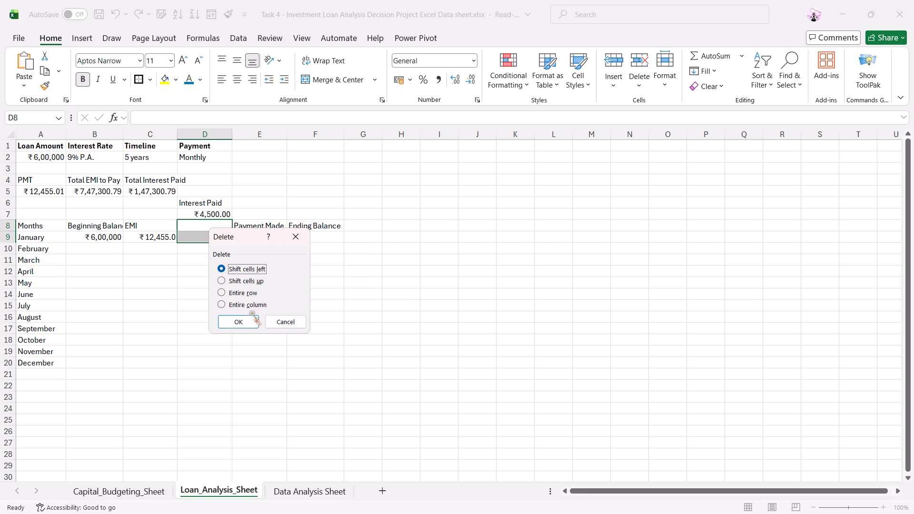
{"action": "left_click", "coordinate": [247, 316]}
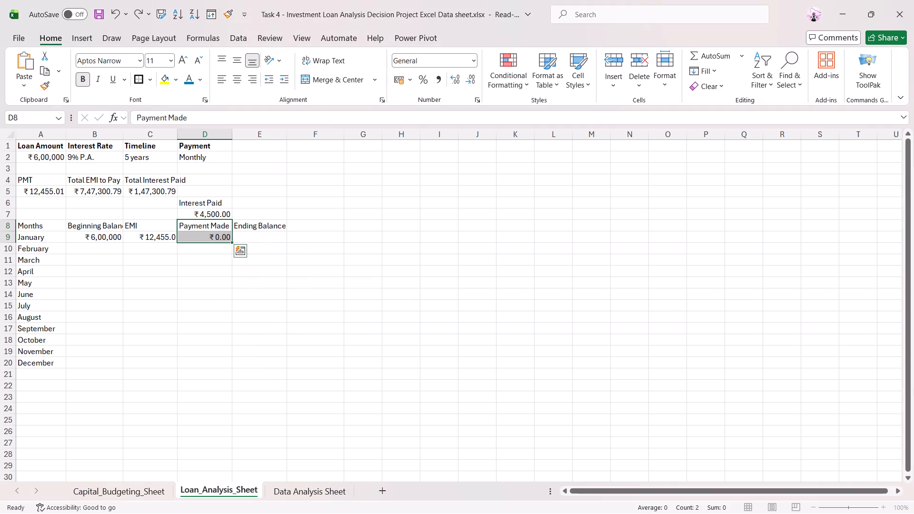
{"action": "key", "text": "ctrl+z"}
Move the Interest Paid formula from D7 to D9 and its header from D6 to D8.
{"action": "left_click", "coordinate": [222, 217]}
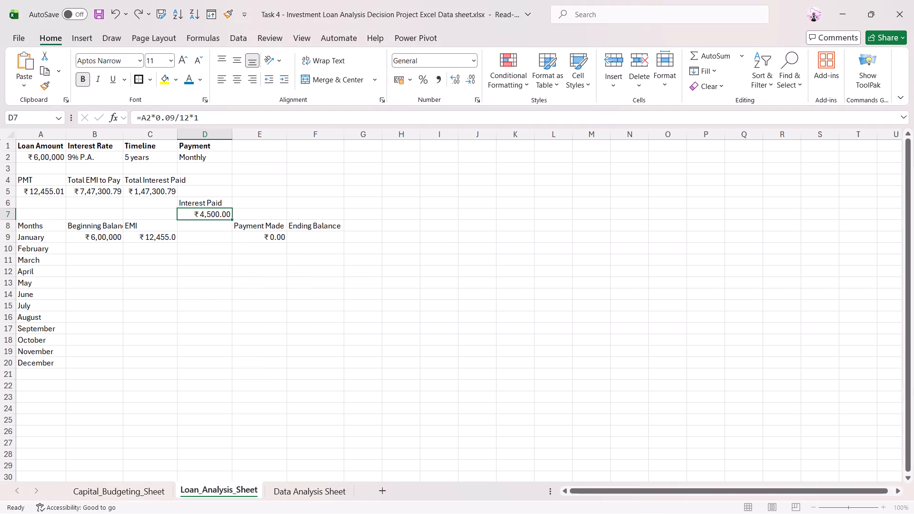
{"action": "left_click_drag", "start_coordinate": [226, 221], "coordinate": [227, 236]}
{"action": "left_click", "coordinate": [224, 204]}
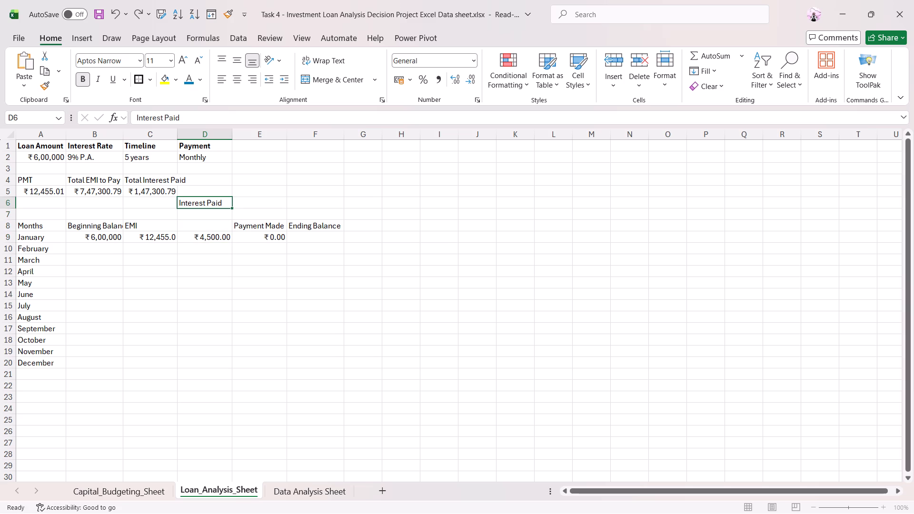
{"action": "left_click_drag", "start_coordinate": [226, 209], "coordinate": [223, 227]}
{"action": "left_click", "coordinate": [270, 278]}
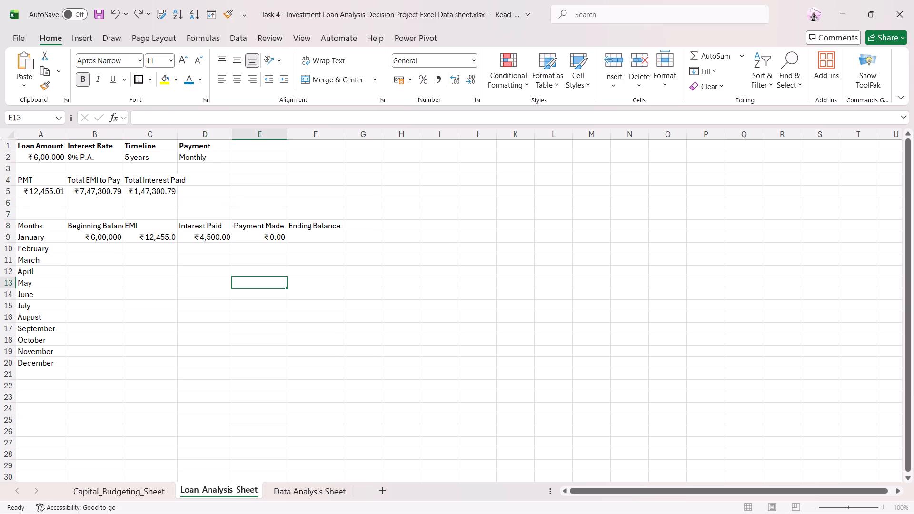
Replace January's Payment Made formula in E9 with EMI minus Interest Paid, =C9-D9.
{"action": "left_click", "coordinate": [278, 240]}
{"action": "left_click_drag", "start_coordinate": [209, 119], "coordinate": [146, 120]}
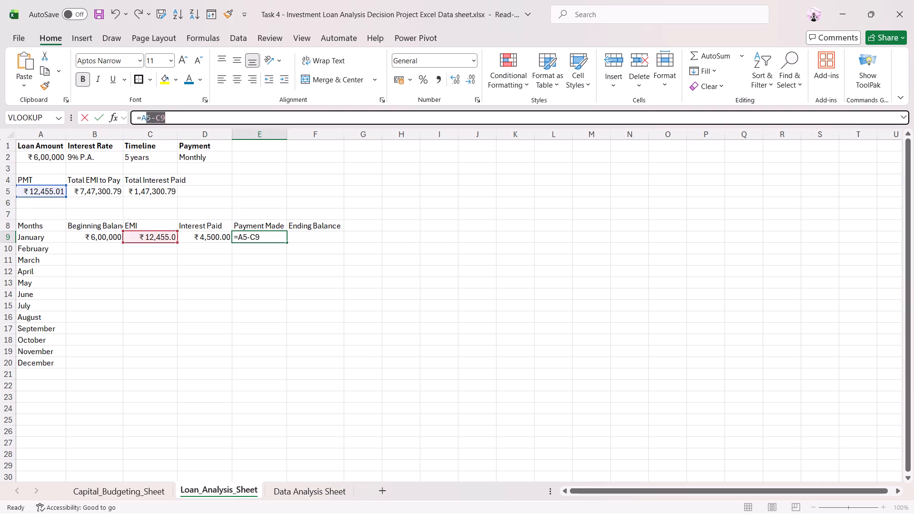
{"action": "left_click_drag", "start_coordinate": [146, 120], "coordinate": [141, 121]}
{"action": "key", "text": "BackSpace"}
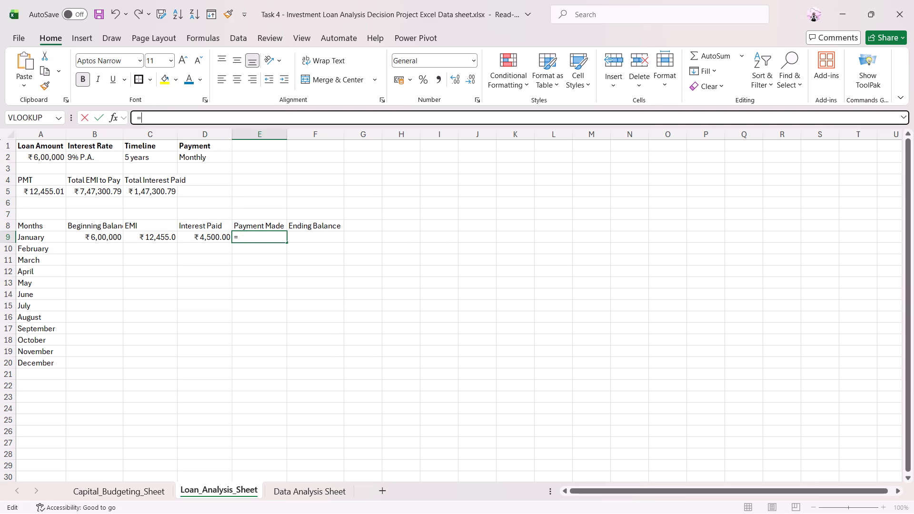
{"action": "left_click", "coordinate": [166, 241]}
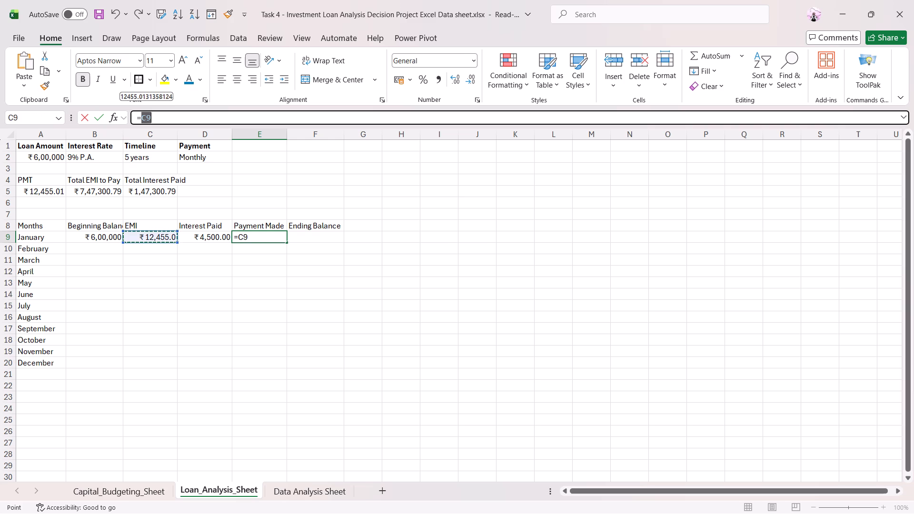
{"action": "key", "text": "minus"}
{"action": "left_click", "coordinate": [212, 237]}
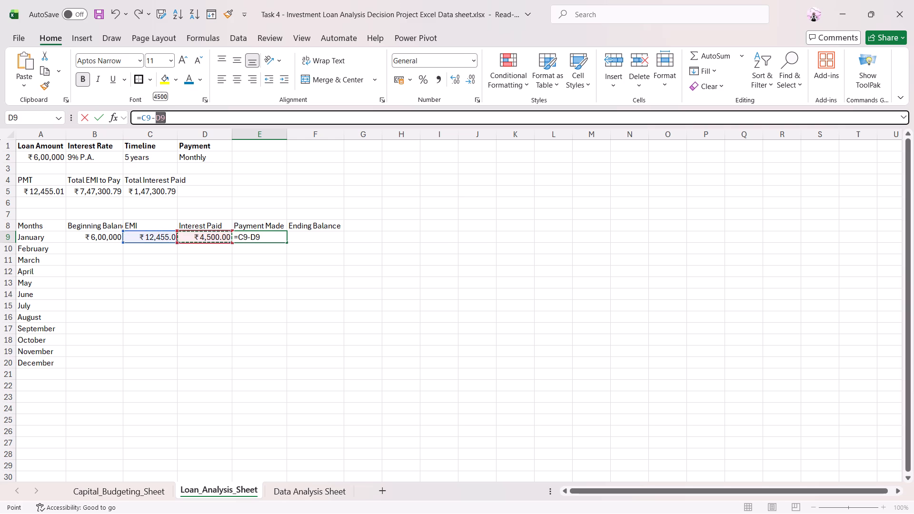
{"action": "key", "text": "Return"}
Enter January's Ending Balance in F9 as Beginning Balance minus Payment Made, =B9-E9.
{"action": "left_click", "coordinate": [327, 238]}
{"action": "key", "text": "equal"}
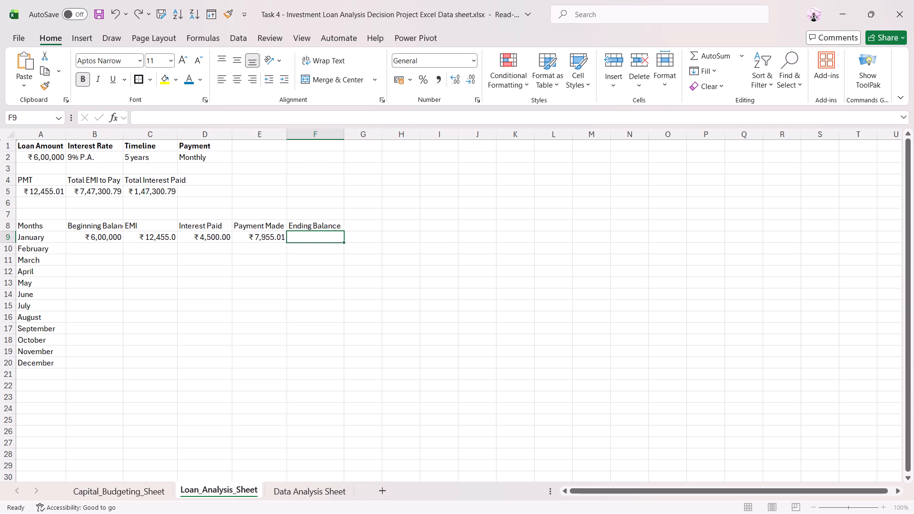
{"action": "left_click", "coordinate": [103, 242]}
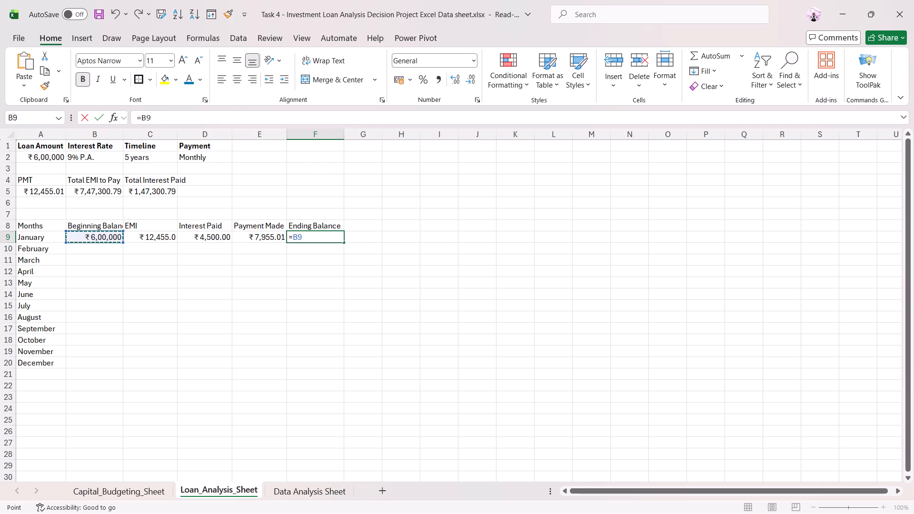
{"action": "key", "text": "minus"}
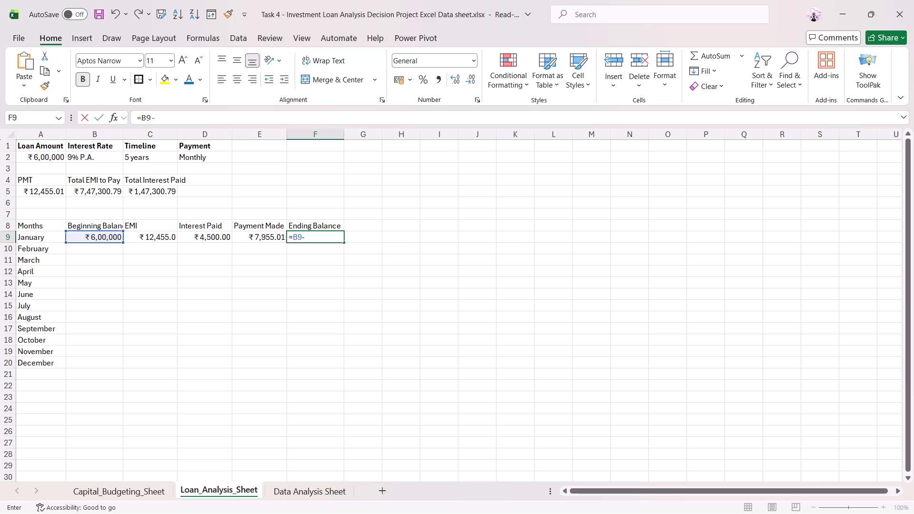
{"action": "left_click", "coordinate": [273, 241]}
{"action": "key", "text": "Return"}
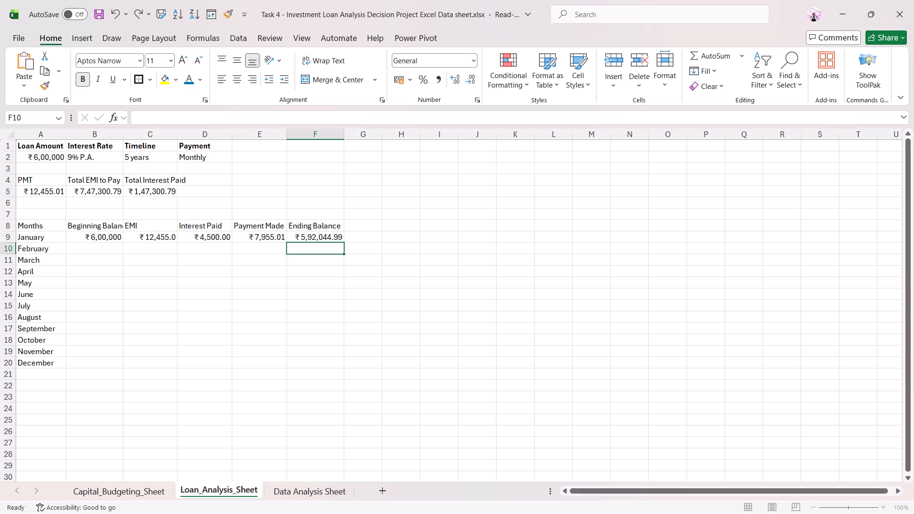
Link February's Beginning Balance in B10 to January's Ending Balance with =F9.
{"action": "left_click", "coordinate": [94, 247]}
{"action": "key", "text": "equal"}
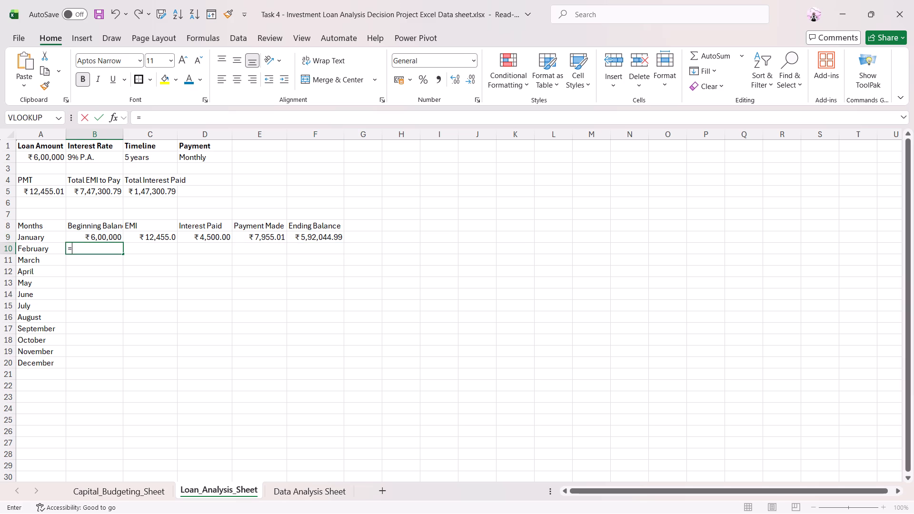
{"action": "left_click", "coordinate": [326, 238]}
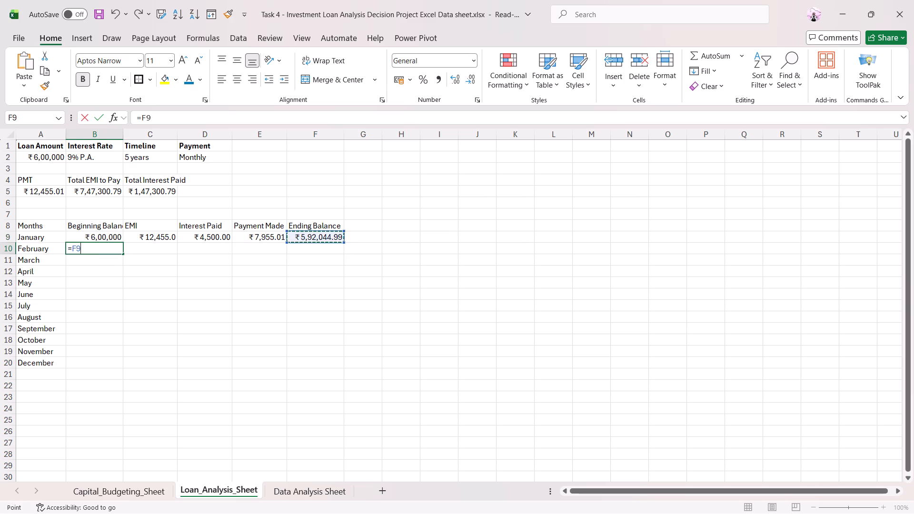
{"action": "key", "text": "Return"}
{"action": "left_click", "coordinate": [150, 247]}
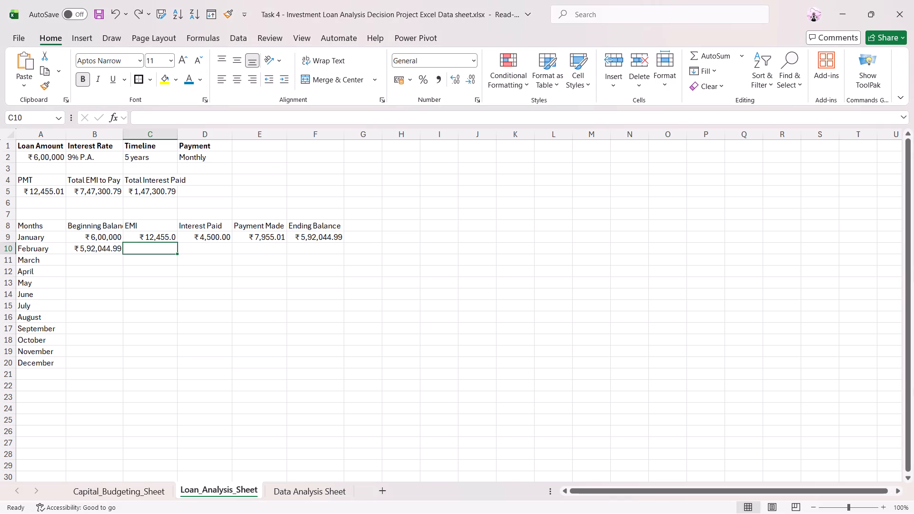
{"action": "left_click", "coordinate": [172, 236]}
{"action": "left_click_drag", "start_coordinate": [176, 241], "coordinate": [176, 255]}
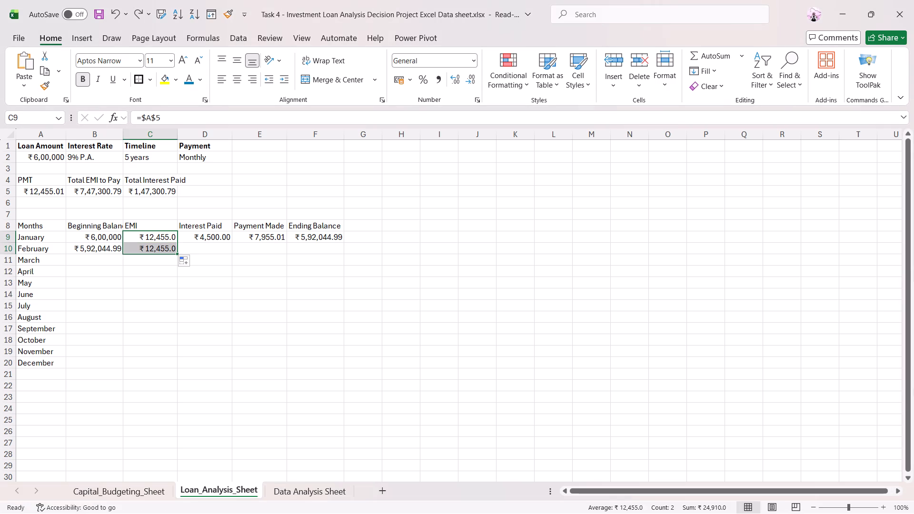
{"action": "left_click", "coordinate": [219, 238]}
{"action": "left_click_drag", "start_coordinate": [231, 243], "coordinate": [229, 251]}
{"action": "left_click", "coordinate": [248, 238]}
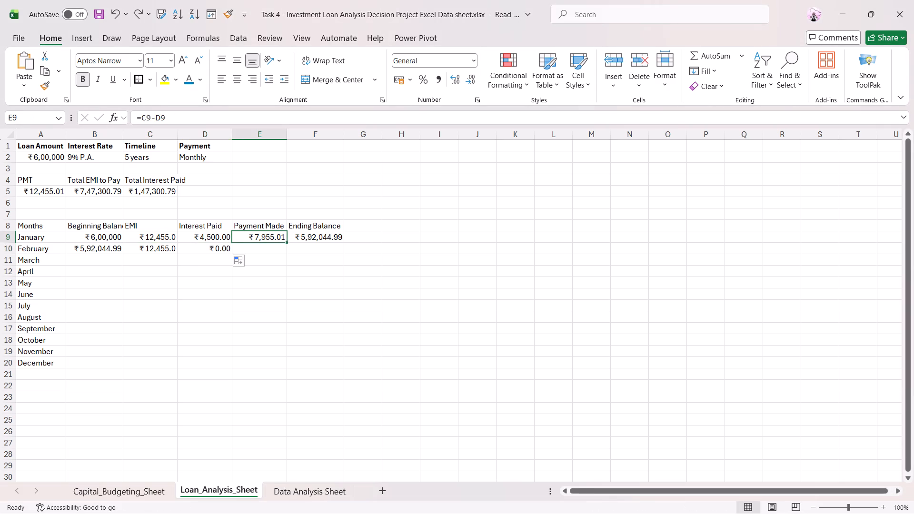
{"action": "left_click_drag", "start_coordinate": [287, 243], "coordinate": [283, 250]}
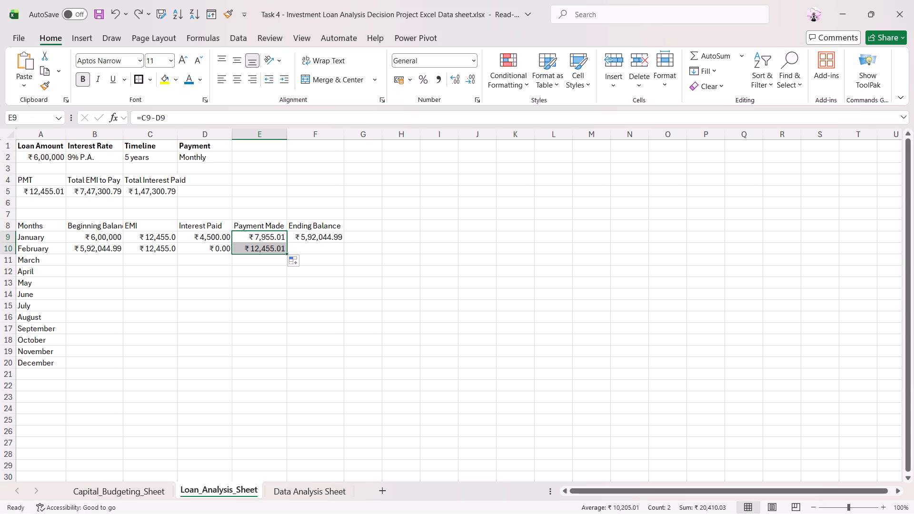
Compare the Interest Paid formulas in D9 and D10, and make January's Loan Amount reference in D9 absolute, =$A$2*0.09/12*1.
{"action": "left_click", "coordinate": [322, 268]}
{"action": "left_click", "coordinate": [198, 247]}
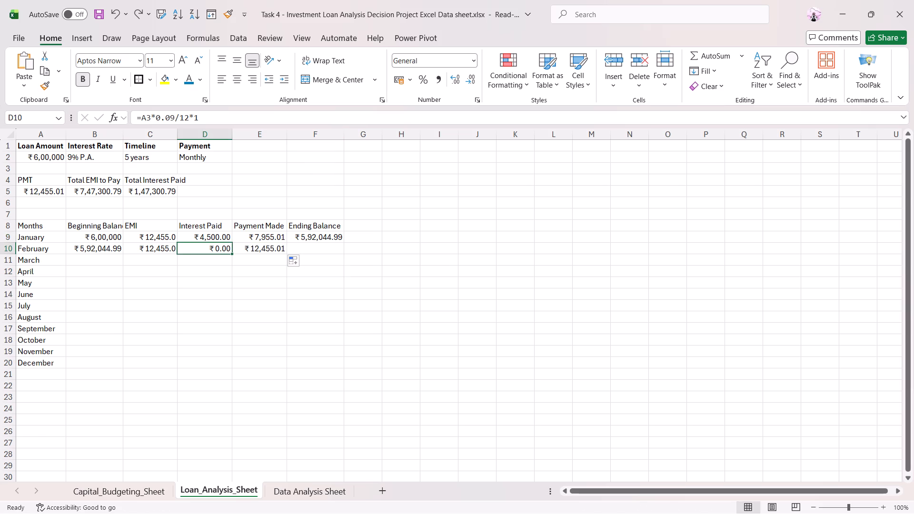
{"action": "left_click", "coordinate": [219, 238]}
{"action": "left_click", "coordinate": [218, 248]}
{"action": "left_click", "coordinate": [227, 239]}
{"action": "left_click", "coordinate": [221, 249]}
{"action": "left_click", "coordinate": [218, 236]}
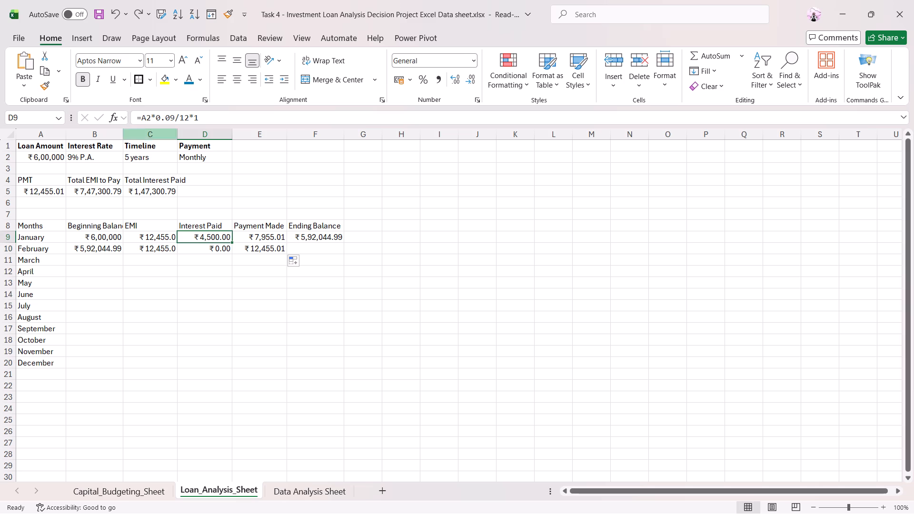
{"action": "left_click", "coordinate": [225, 250]}
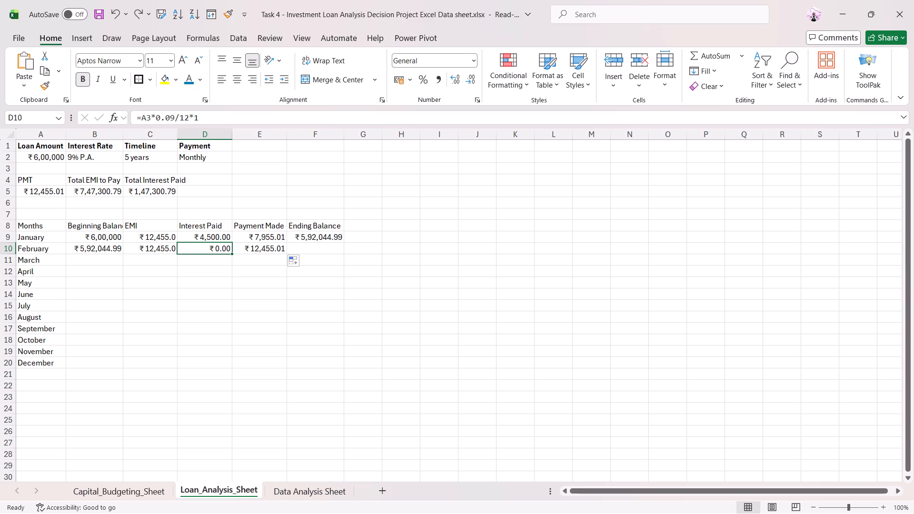
{"action": "left_click", "coordinate": [221, 239]}
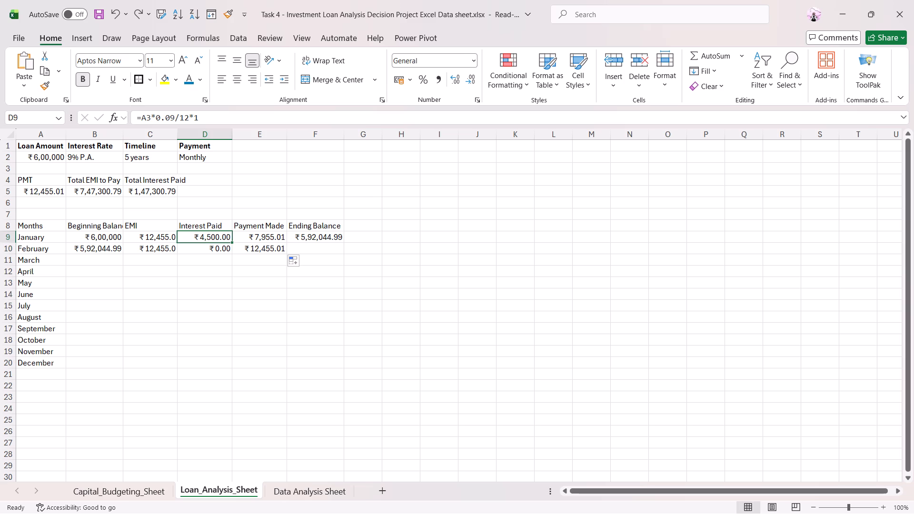
{"action": "left_click_drag", "start_coordinate": [151, 119], "coordinate": [141, 120]}
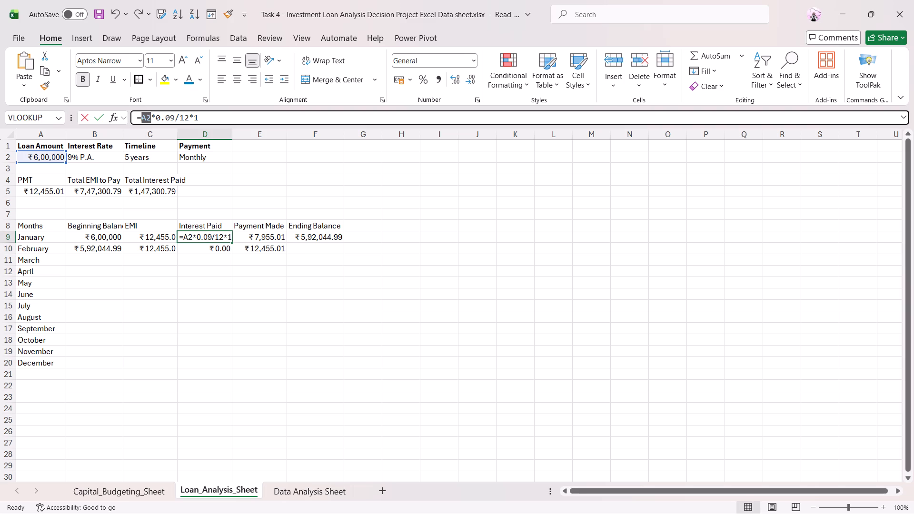
{"action": "left_click_drag", "start_coordinate": [141, 120], "coordinate": [140, 120]}
{"action": "key", "text": "F4"}
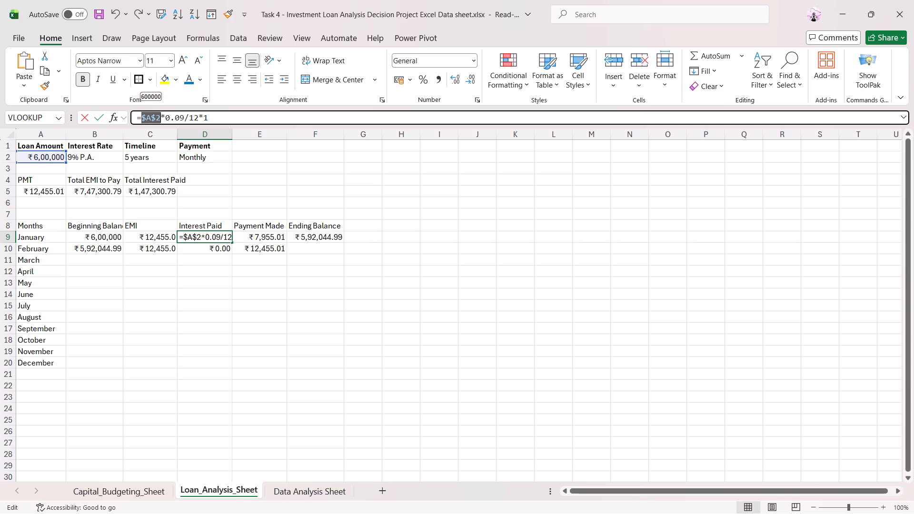
{"action": "key", "text": "Return"}
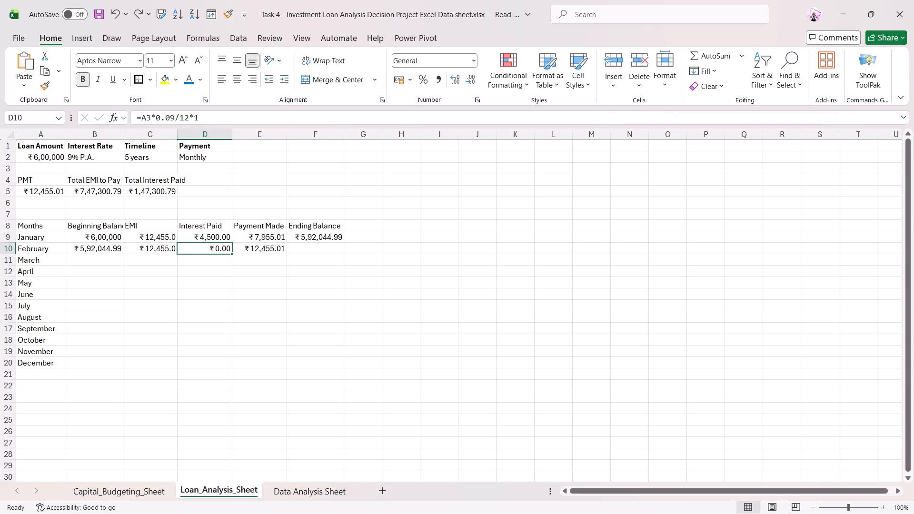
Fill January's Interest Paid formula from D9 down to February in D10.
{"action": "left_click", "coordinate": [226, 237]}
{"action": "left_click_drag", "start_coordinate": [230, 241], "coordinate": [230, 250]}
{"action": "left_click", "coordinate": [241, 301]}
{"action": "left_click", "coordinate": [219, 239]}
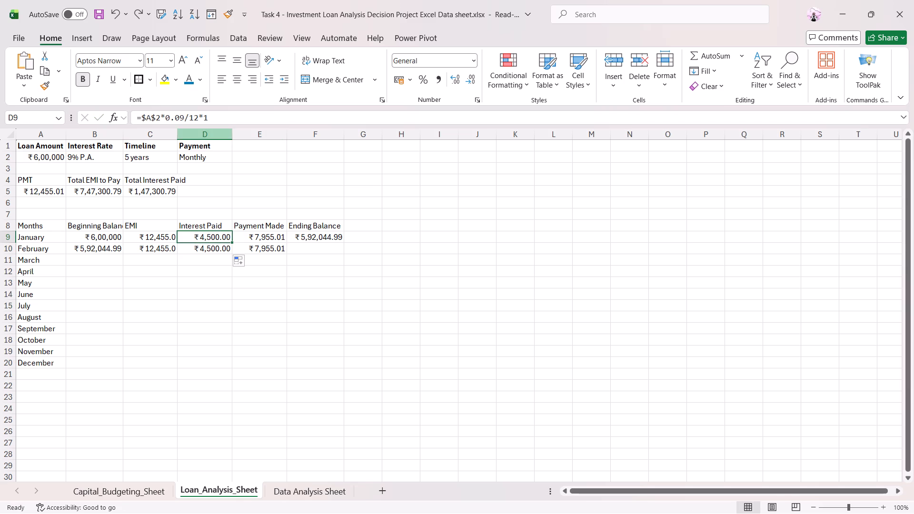
Base February's Interest Paid in D10 on its own Beginning Balance, =B10*0.09/12*1.
{"action": "left_click", "coordinate": [215, 248]}
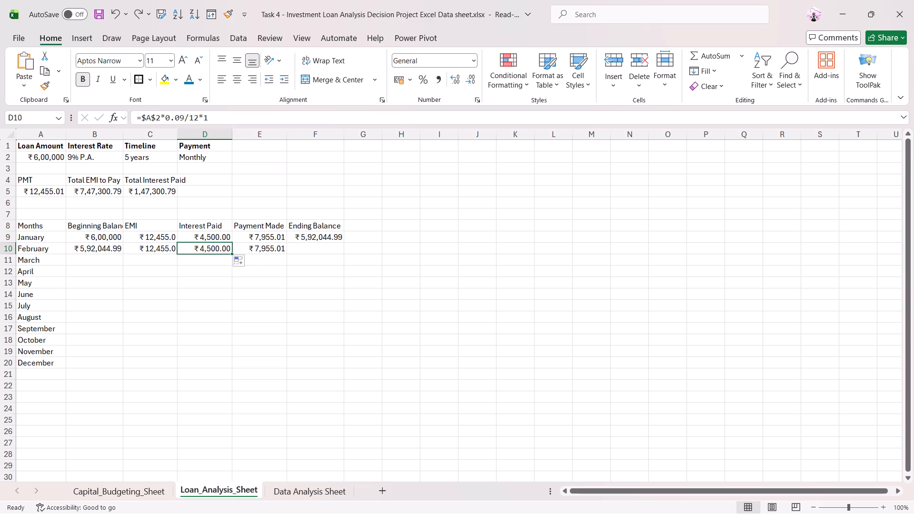
{"action": "left_click_drag", "start_coordinate": [160, 122], "coordinate": [144, 123]}
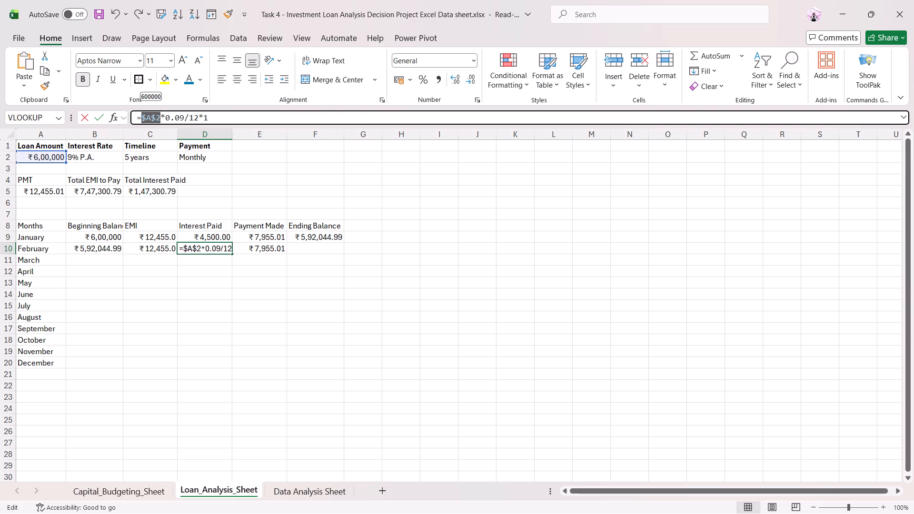
{"action": "left_click", "coordinate": [118, 250]}
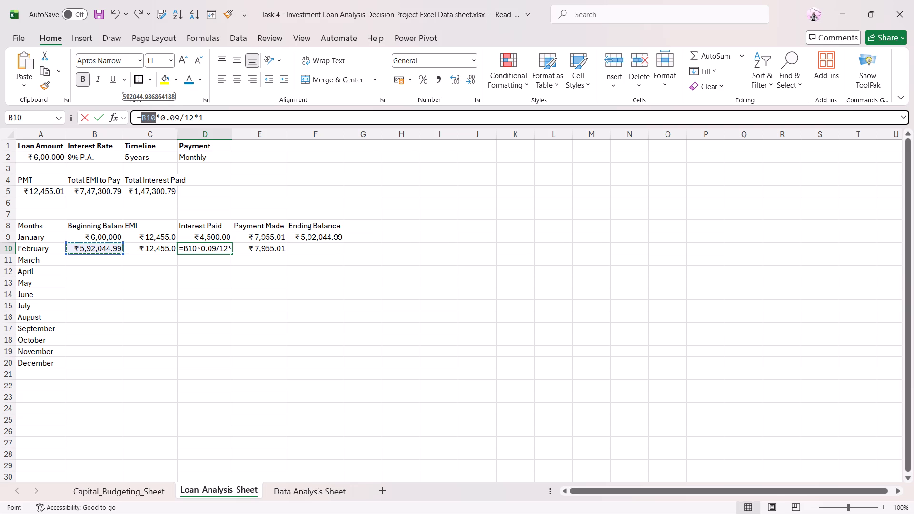
{"action": "key", "text": "Return"}
Fill February's Interest Paid, Beginning Balance, EMI and Payment Made formulas down through December.
{"action": "left_click", "coordinate": [223, 250]}
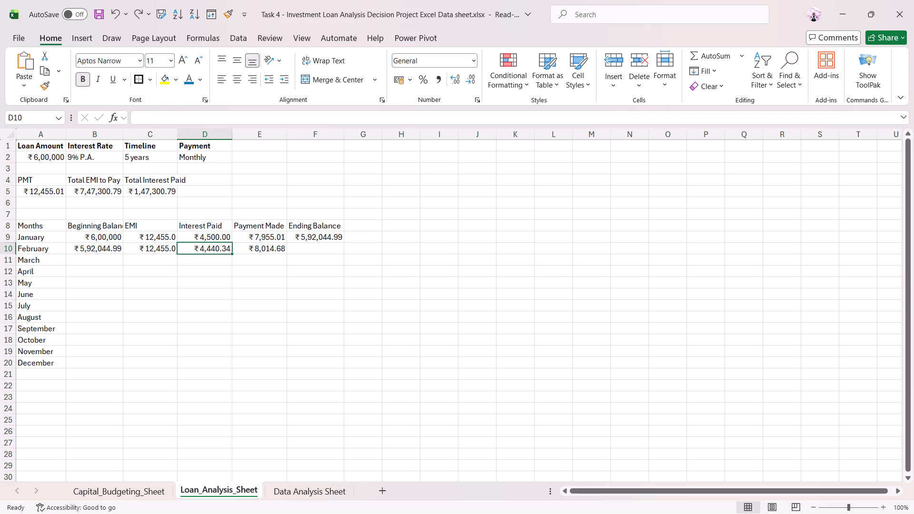
{"action": "left_click_drag", "start_coordinate": [232, 254], "coordinate": [206, 367]}
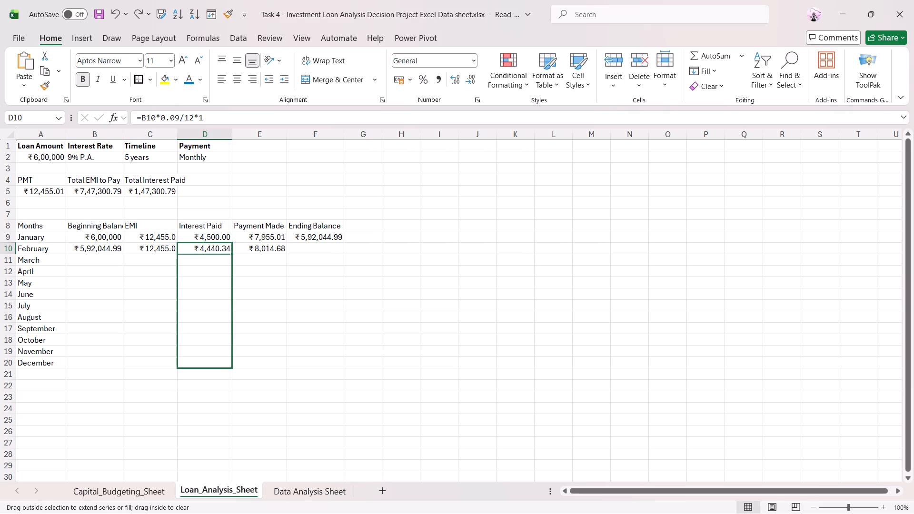
{"action": "left_click_drag", "start_coordinate": [206, 367], "coordinate": [205, 368]}
{"action": "left_click", "coordinate": [111, 249]}
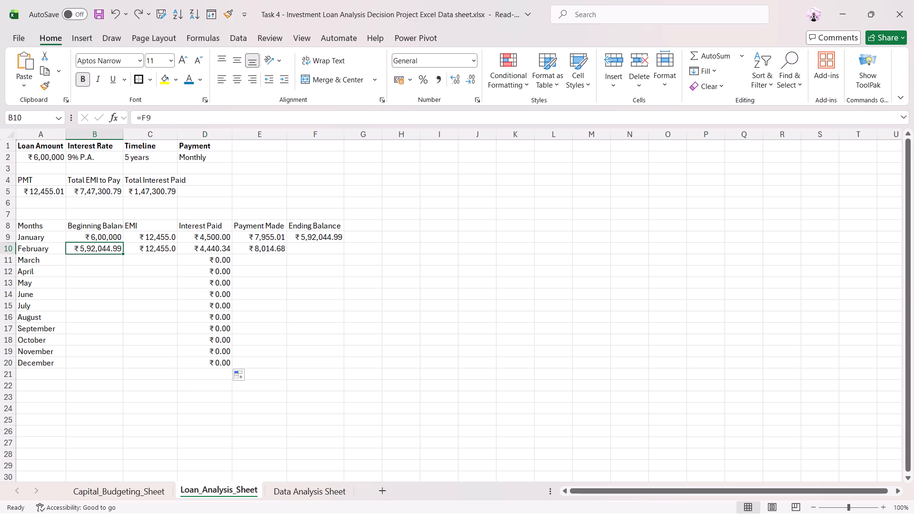
{"action": "left_click_drag", "start_coordinate": [124, 253], "coordinate": [102, 369]}
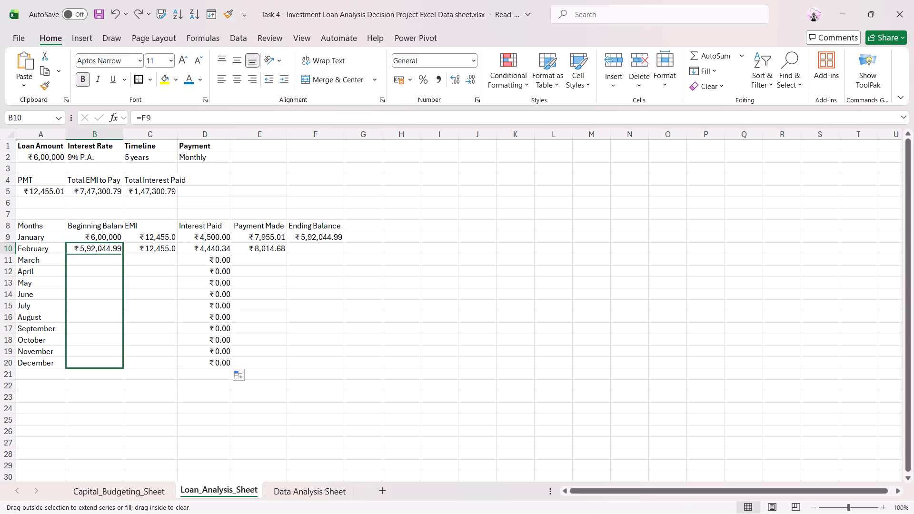
{"action": "left_click_drag", "start_coordinate": [102, 369], "coordinate": [102, 367]}
{"action": "left_click", "coordinate": [170, 250]}
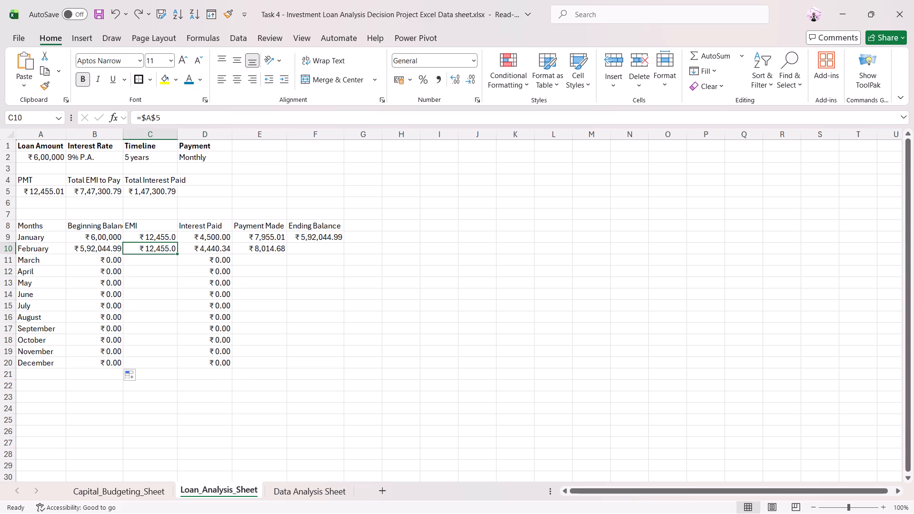
{"action": "left_click_drag", "start_coordinate": [178, 255], "coordinate": [155, 365]}
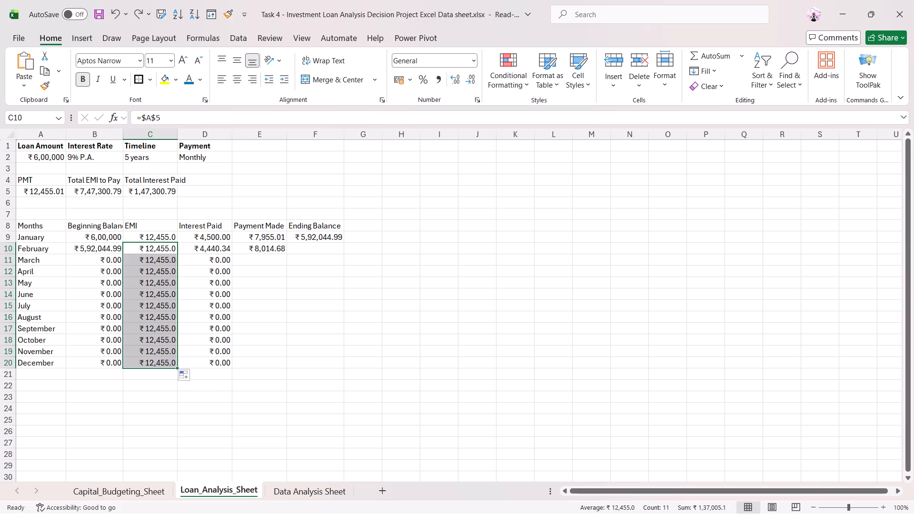
{"action": "left_click", "coordinate": [279, 247]}
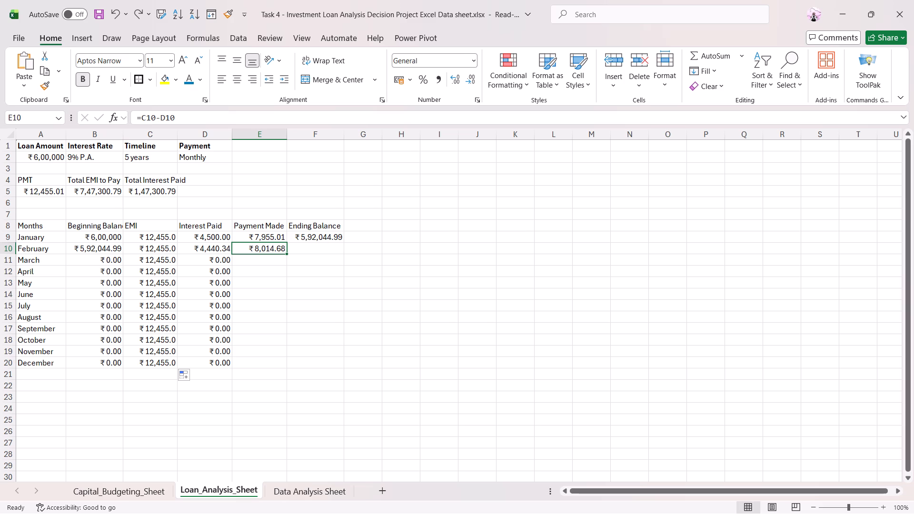
{"action": "left_click_drag", "start_coordinate": [288, 253], "coordinate": [266, 364]}
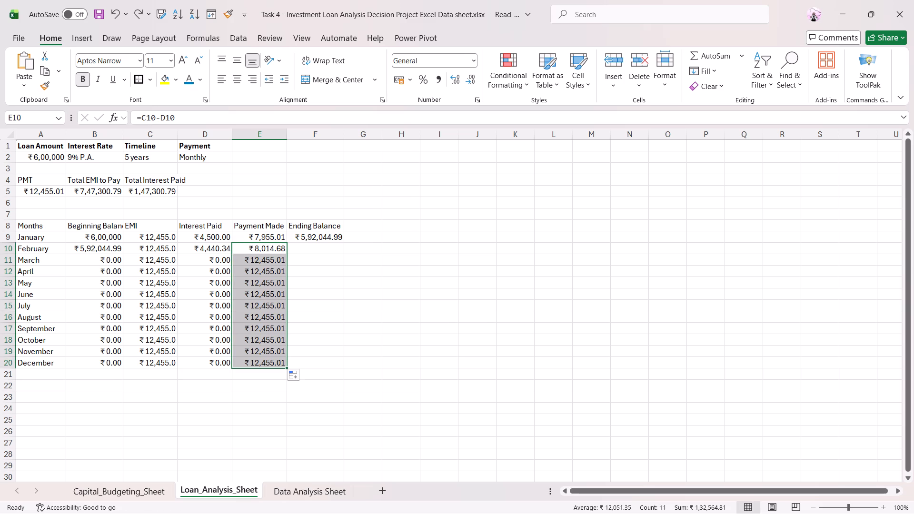
Fill January's Ending Balance formula from F9 down through December in F20.
{"action": "left_click", "coordinate": [328, 238]}
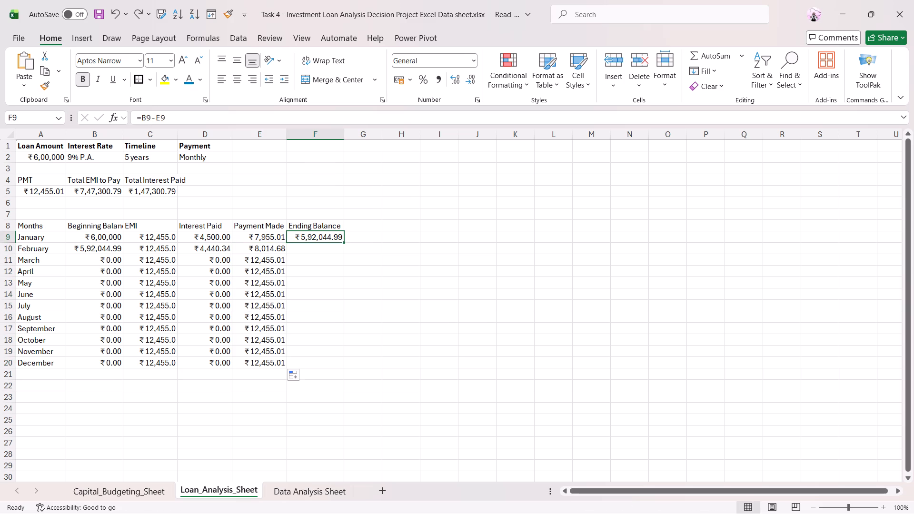
{"action": "left_click_drag", "start_coordinate": [345, 243], "coordinate": [324, 365]}
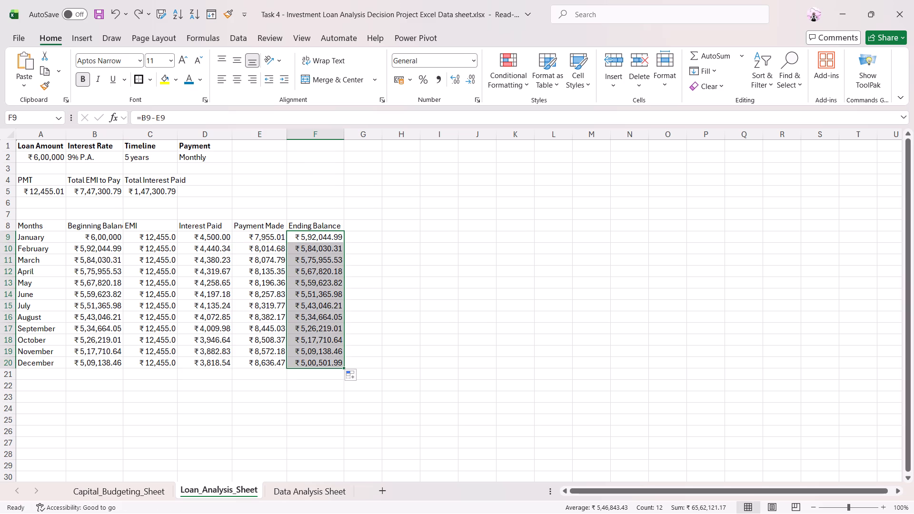
{"action": "left_click", "coordinate": [388, 264]}
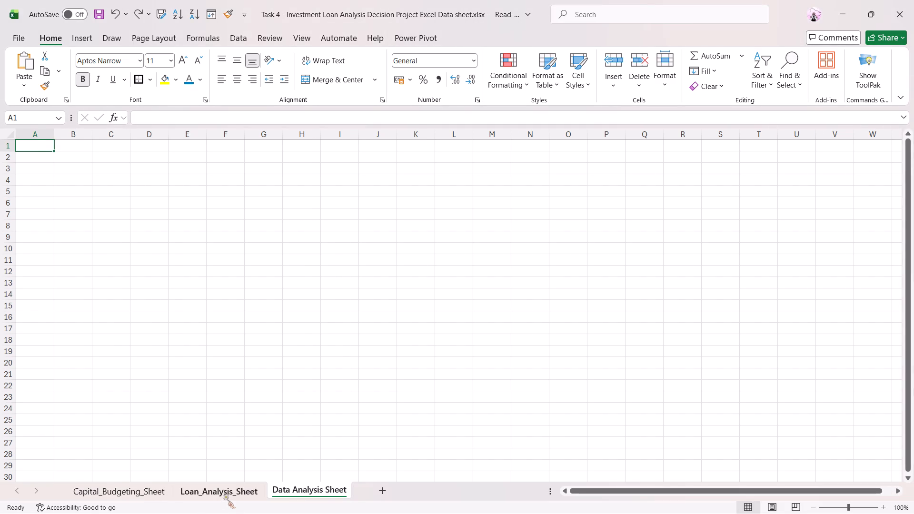
{"action": "left_click", "coordinate": [223, 495]}
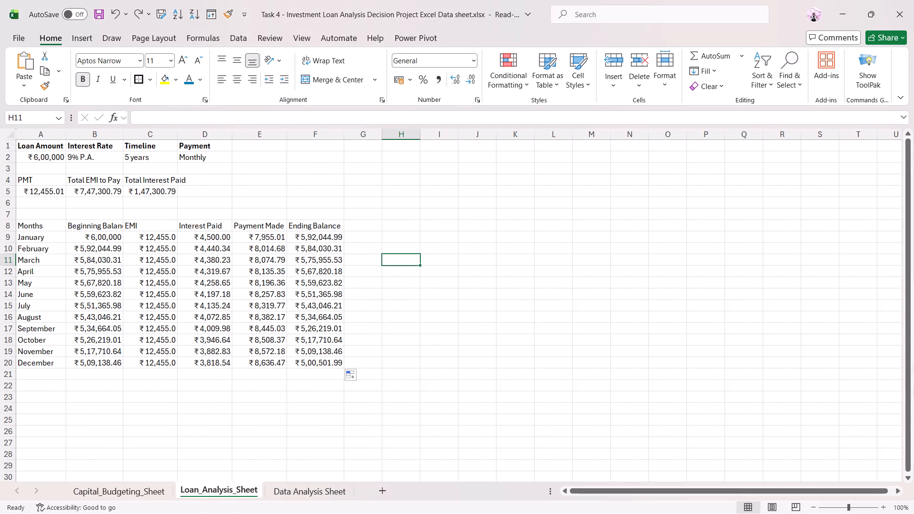
{"action": "left_click", "coordinate": [141, 493]}
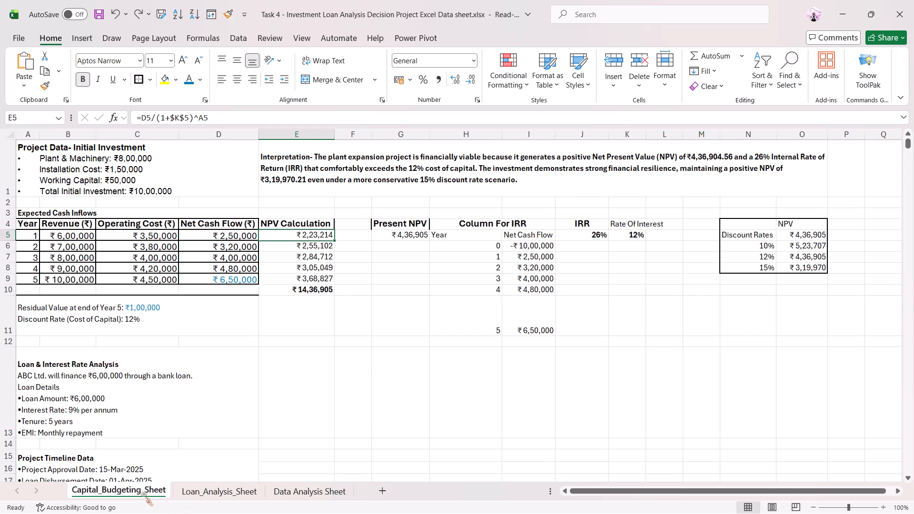
{"action": "left_click", "coordinate": [322, 492]}
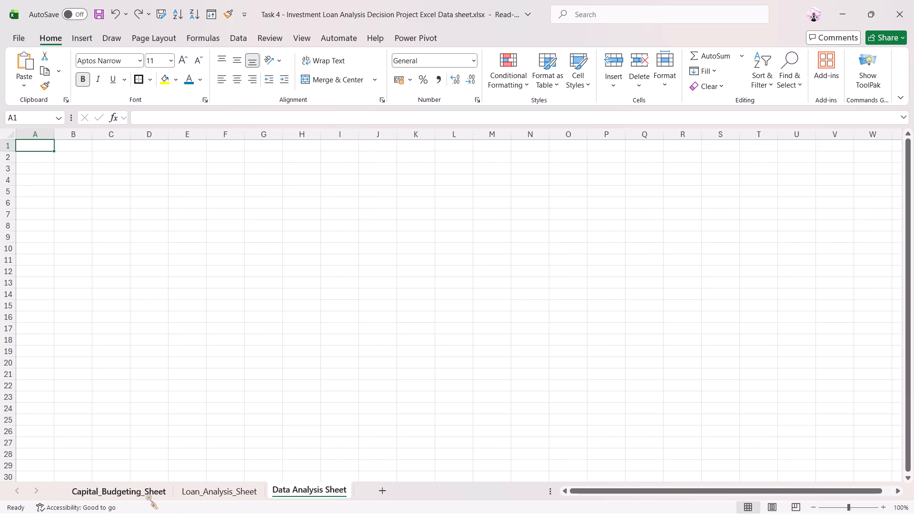
{"action": "left_click", "coordinate": [146, 496]}
{"action": "scroll", "coordinate": [143, 458], "scroll_direction": "down", "scroll_amount": 2}
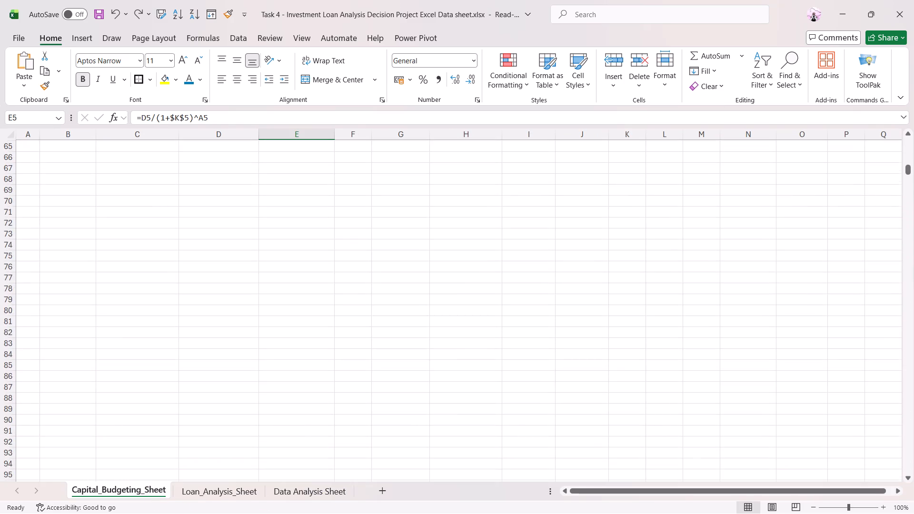
{"action": "scroll", "coordinate": [143, 458], "scroll_direction": "up", "scroll_amount": 13}
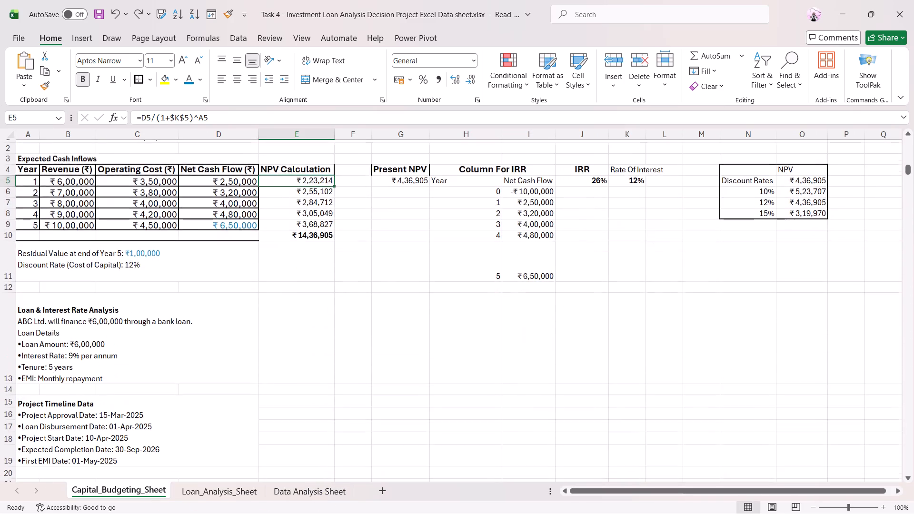
{"action": "scroll", "coordinate": [143, 458], "scroll_direction": "up", "scroll_amount": 3}
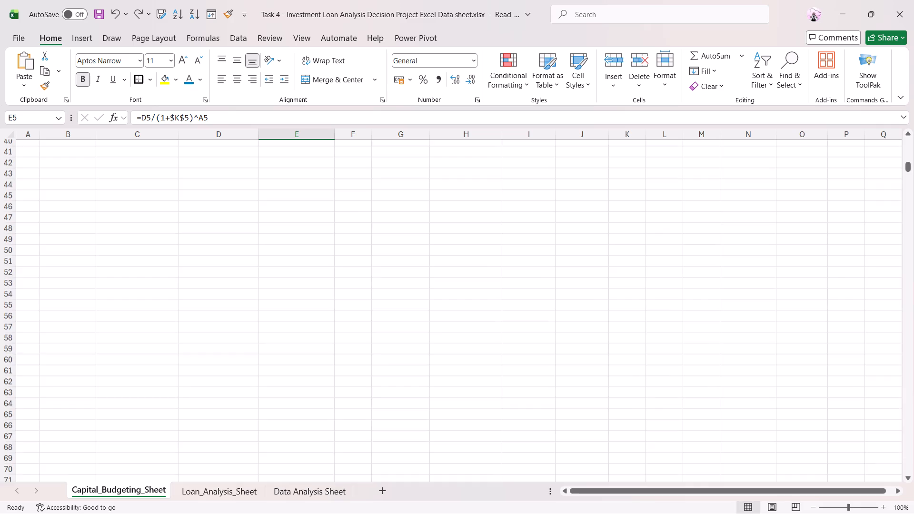
{"action": "scroll", "coordinate": [143, 458], "scroll_direction": "up", "scroll_amount": 2}
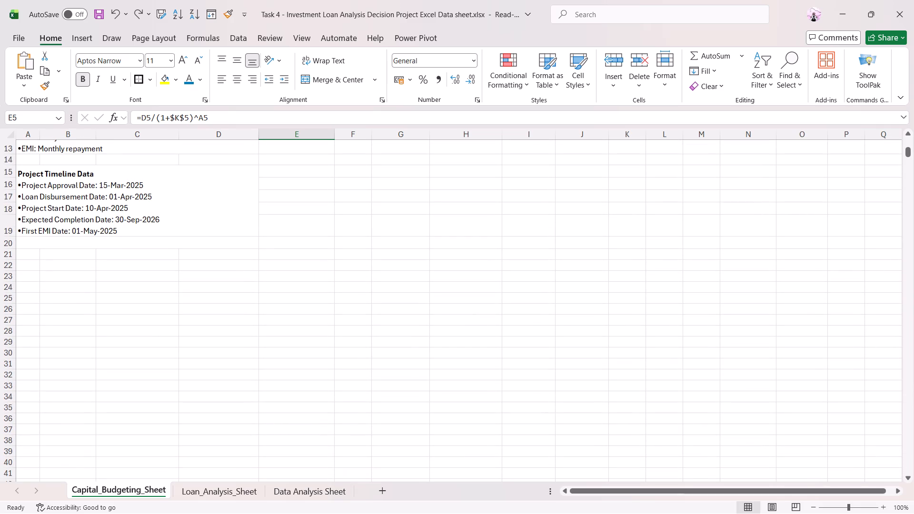
{"action": "left_click", "coordinate": [47, 174]}
{"action": "right_click", "coordinate": [180, 187]}
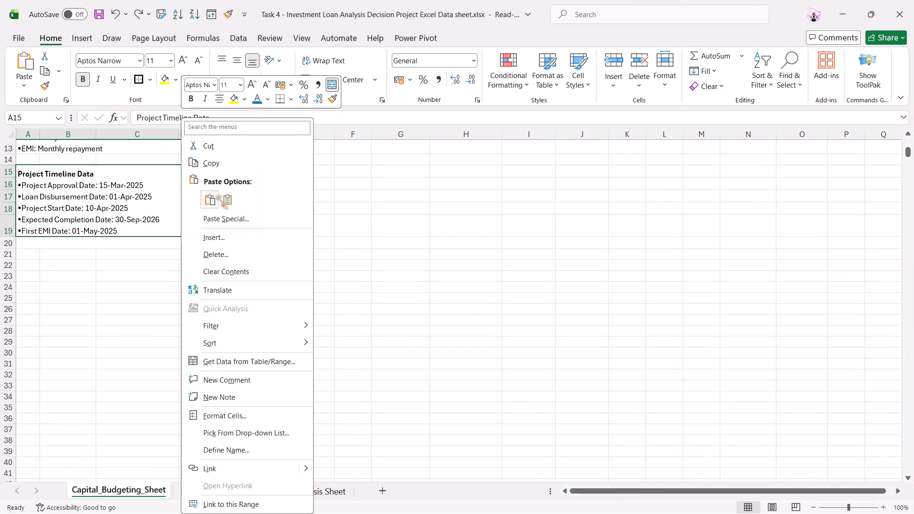
{"action": "left_click", "coordinate": [232, 166]}
{"action": "left_click", "coordinate": [287, 491]}
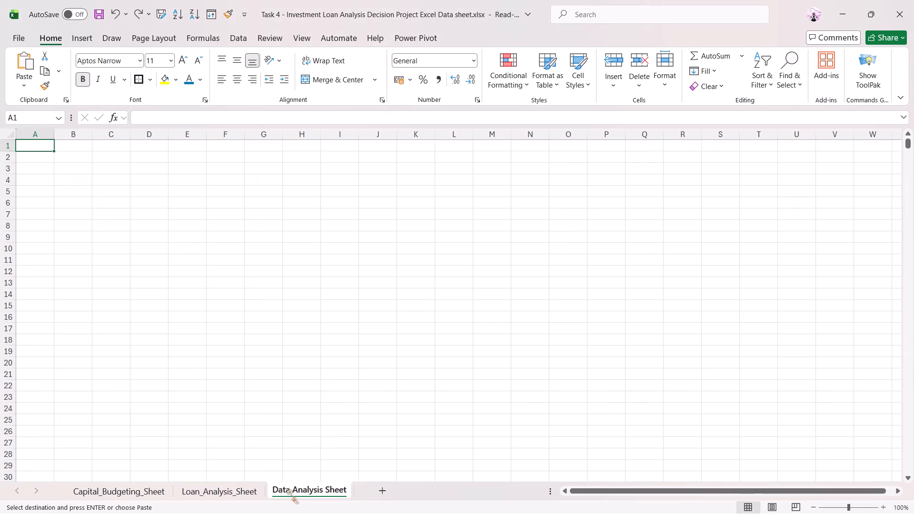
{"action": "right_click", "coordinate": [46, 146]}
{"action": "left_click", "coordinate": [91, 218]}
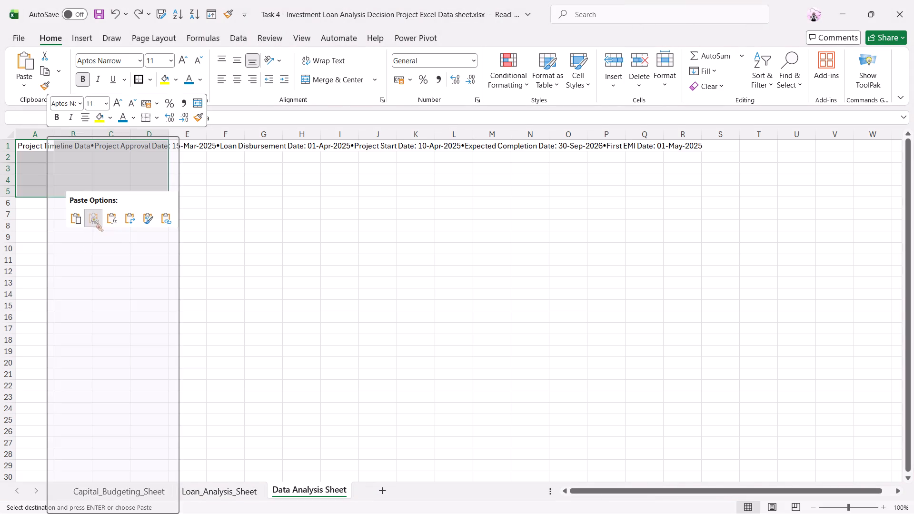
Auto-fit column A to the pasted timeline text and paste the source block's formatting onto it.
{"action": "double_click", "coordinate": [57, 134]}
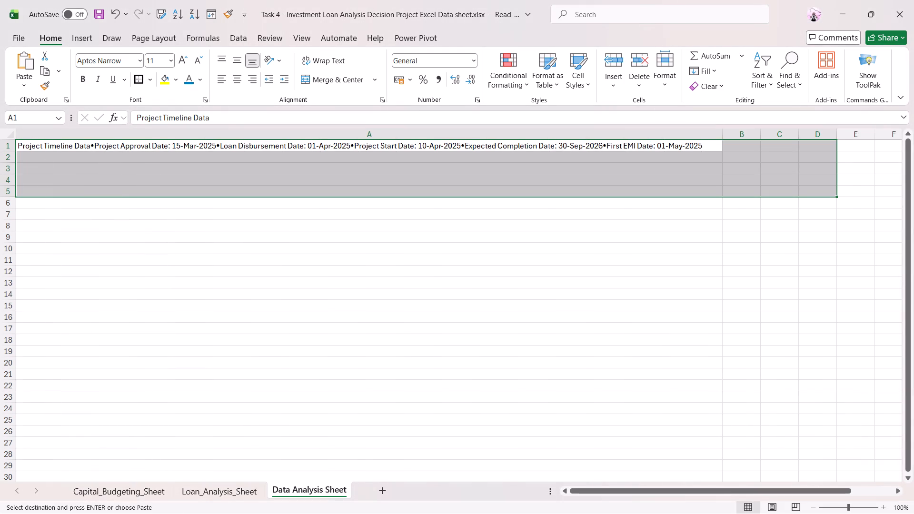
{"action": "right_click", "coordinate": [46, 147]}
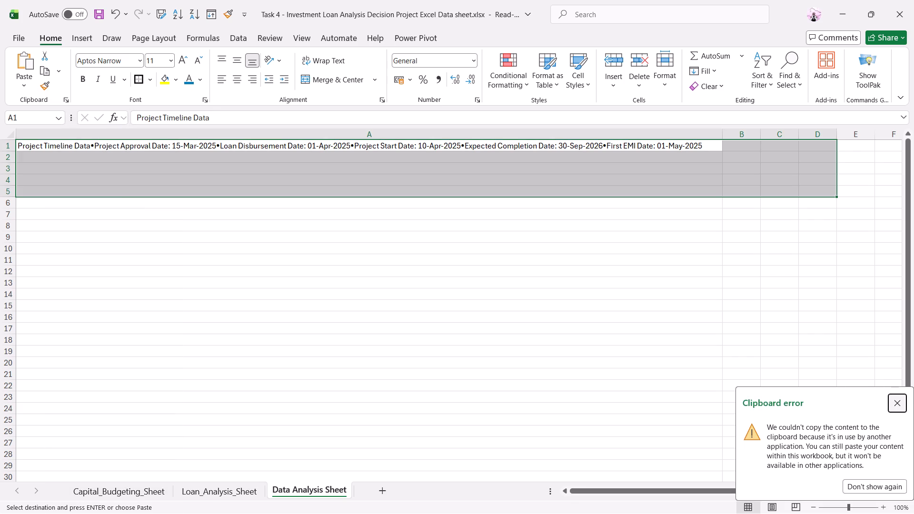
{"action": "right_click", "coordinate": [109, 146]}
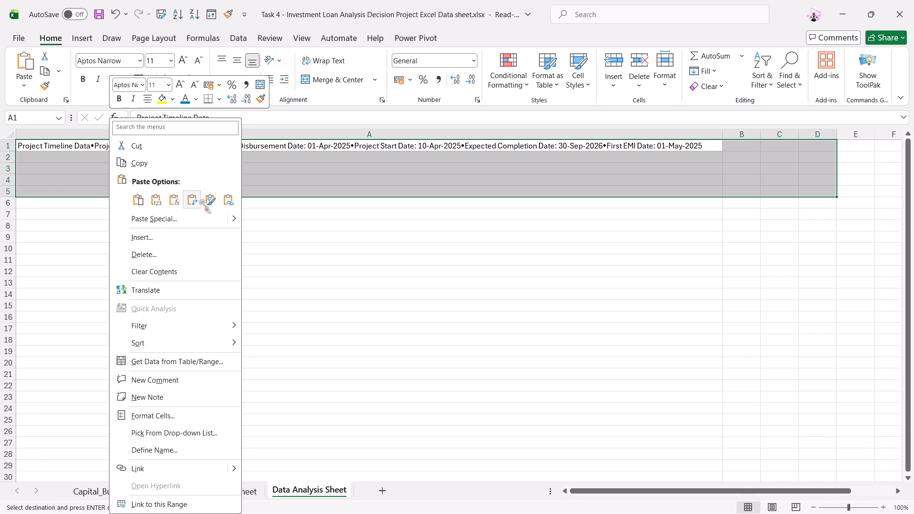
{"action": "left_click", "coordinate": [208, 199]}
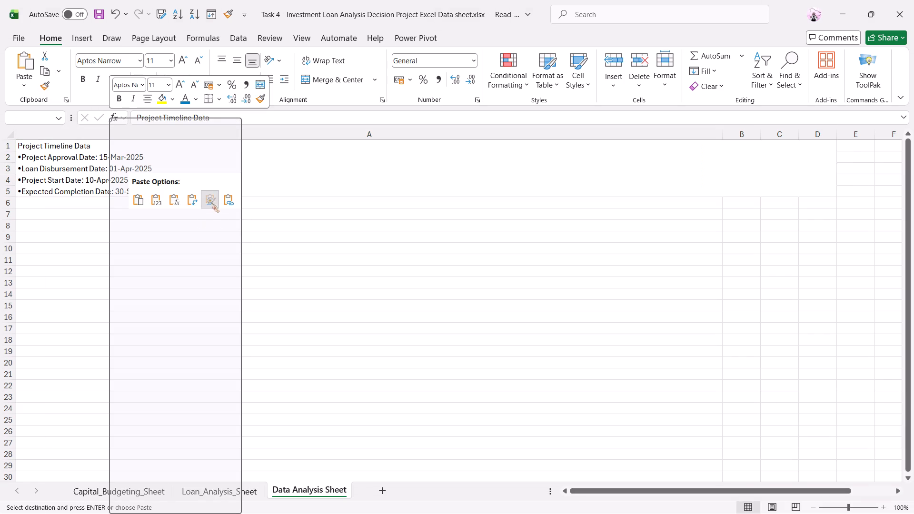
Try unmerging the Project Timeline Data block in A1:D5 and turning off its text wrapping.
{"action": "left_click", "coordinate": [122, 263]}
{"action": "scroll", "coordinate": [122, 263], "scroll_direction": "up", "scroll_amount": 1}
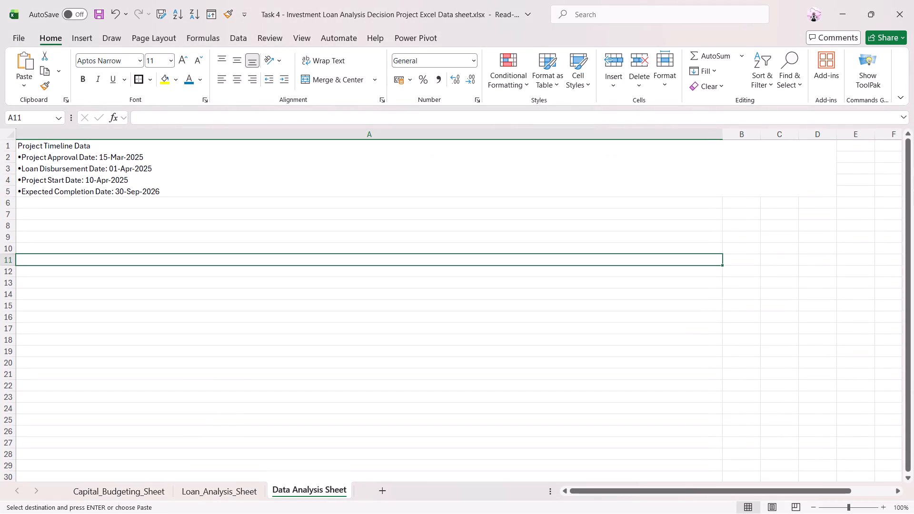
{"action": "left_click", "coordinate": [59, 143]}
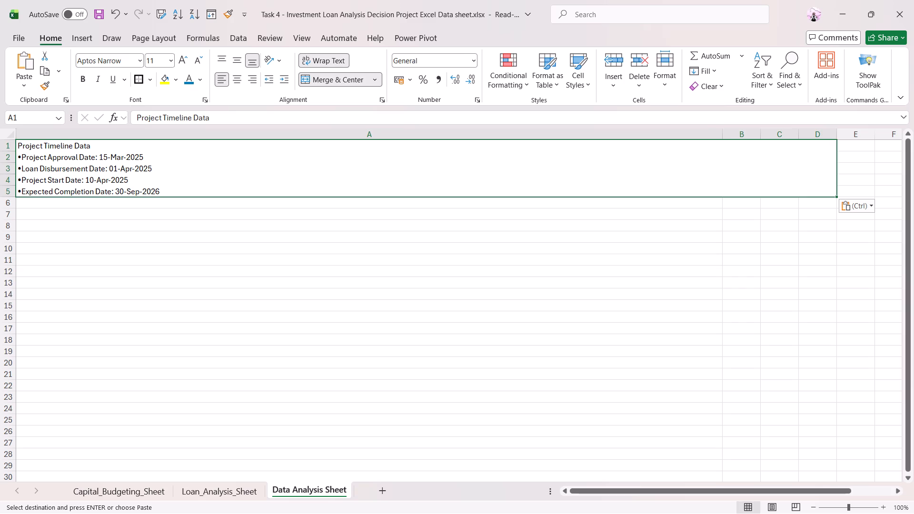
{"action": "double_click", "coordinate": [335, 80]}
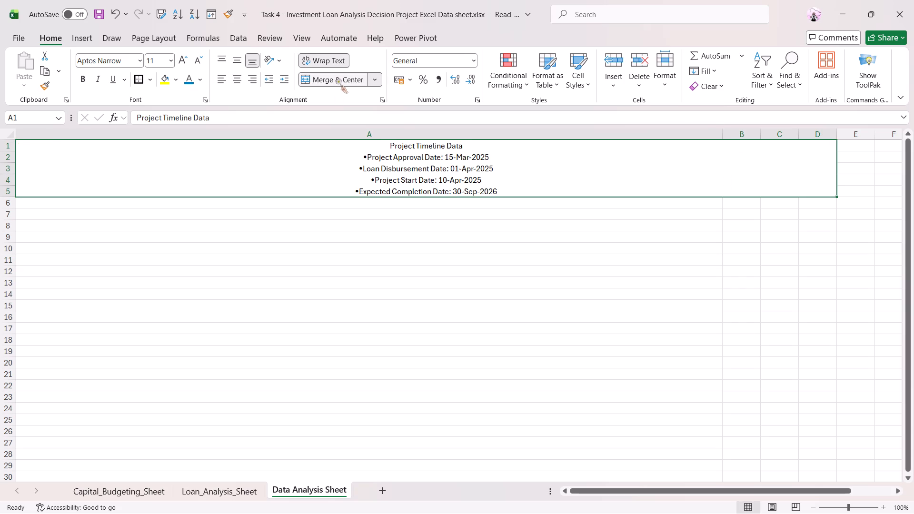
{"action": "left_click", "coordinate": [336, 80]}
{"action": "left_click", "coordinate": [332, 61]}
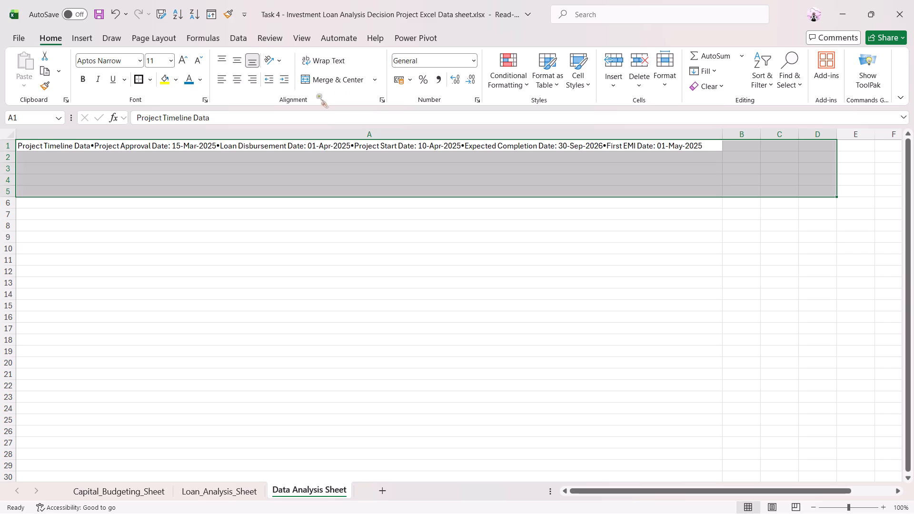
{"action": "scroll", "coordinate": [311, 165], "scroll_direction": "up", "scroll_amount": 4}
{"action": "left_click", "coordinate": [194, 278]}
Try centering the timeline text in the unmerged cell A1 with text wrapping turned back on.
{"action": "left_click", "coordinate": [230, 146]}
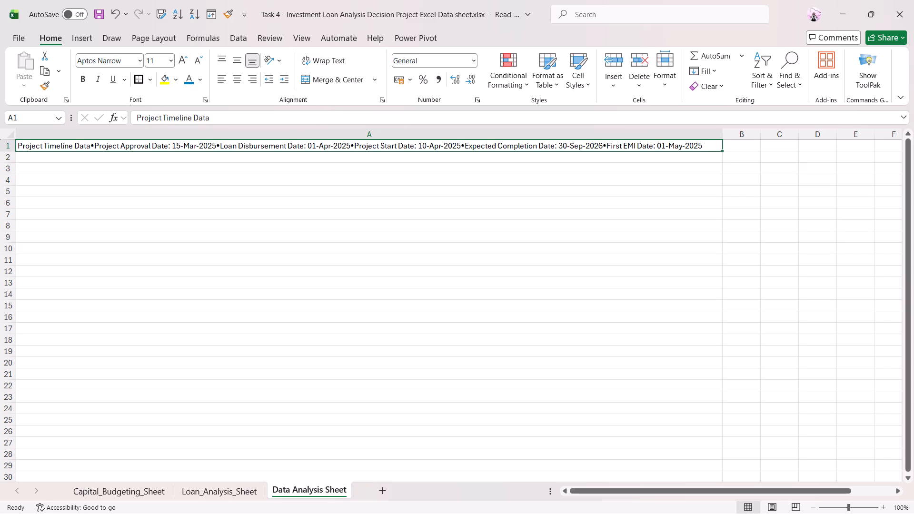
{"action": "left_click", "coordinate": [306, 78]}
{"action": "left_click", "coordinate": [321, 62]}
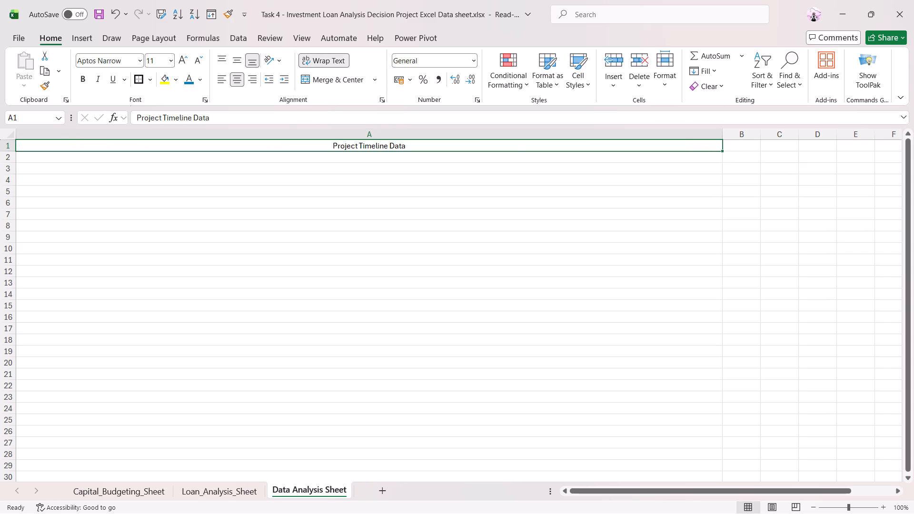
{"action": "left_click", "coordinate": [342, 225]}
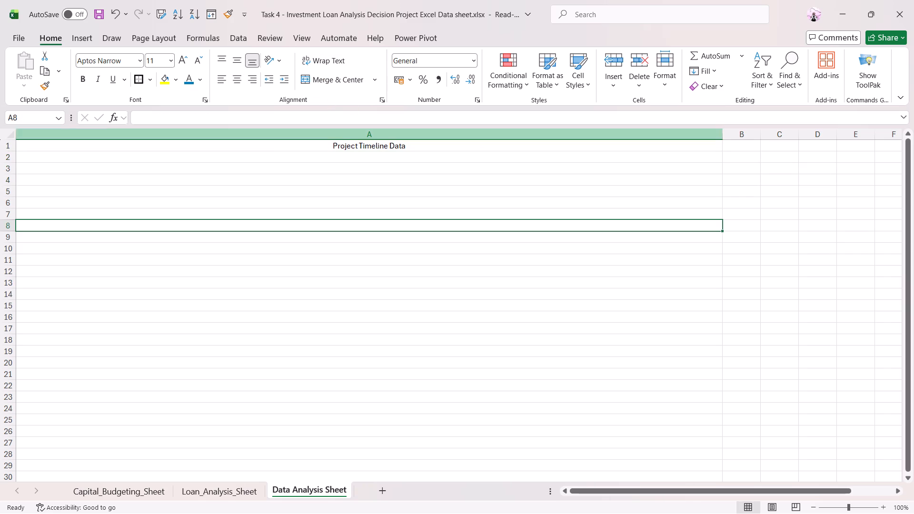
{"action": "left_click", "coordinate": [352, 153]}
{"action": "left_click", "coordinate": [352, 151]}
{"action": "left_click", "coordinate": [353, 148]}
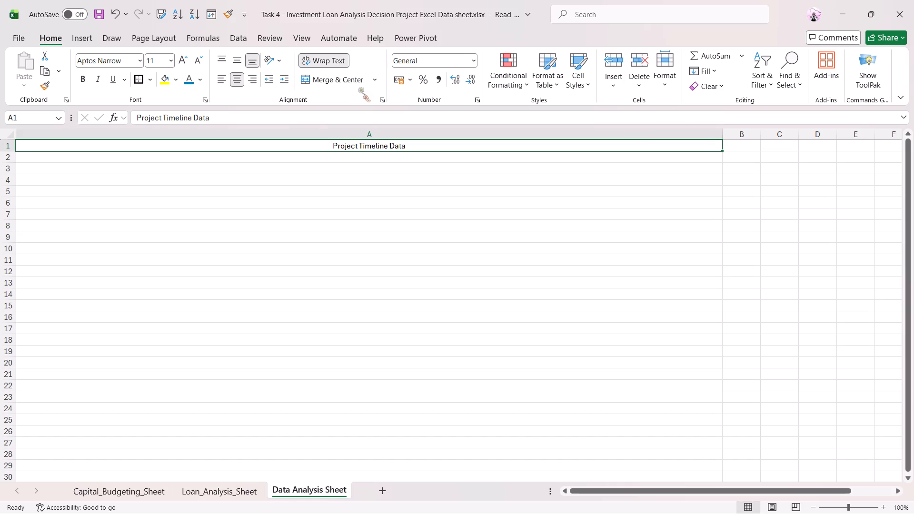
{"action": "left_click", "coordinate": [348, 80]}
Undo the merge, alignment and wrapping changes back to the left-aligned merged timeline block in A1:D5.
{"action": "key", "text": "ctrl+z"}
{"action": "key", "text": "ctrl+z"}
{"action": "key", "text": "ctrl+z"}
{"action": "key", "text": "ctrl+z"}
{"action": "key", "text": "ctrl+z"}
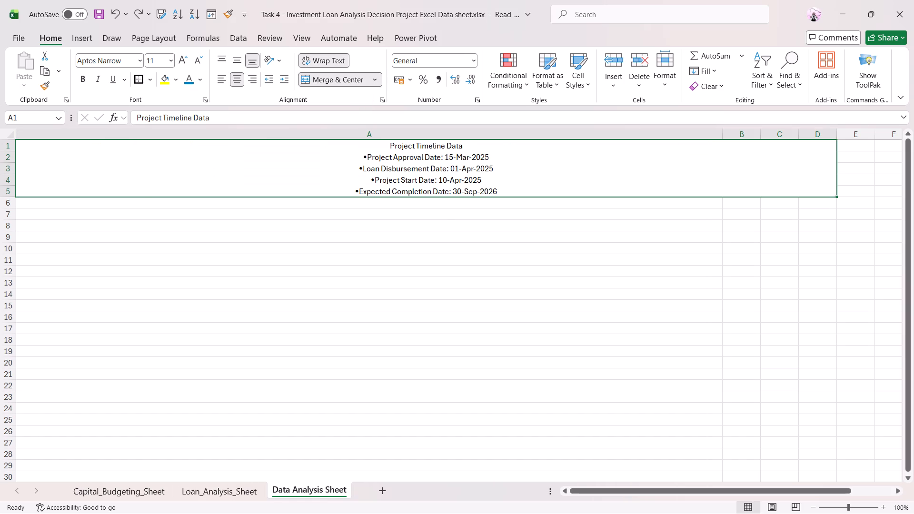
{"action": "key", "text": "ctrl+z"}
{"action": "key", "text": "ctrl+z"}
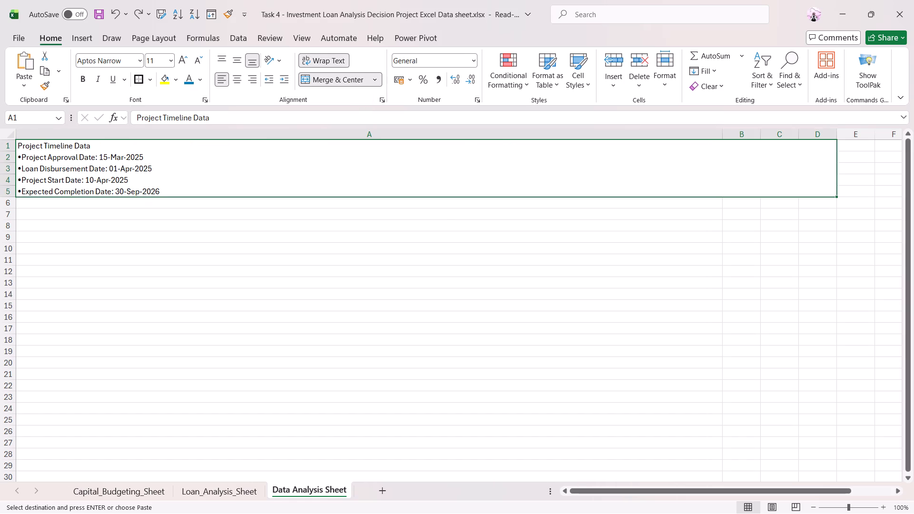
Enter the row labels "Project Approval Date" in A7 and "Loan Disbursement Date" in A8.
{"action": "left_click", "coordinate": [148, 247]}
{"action": "double_click", "coordinate": [67, 214]}
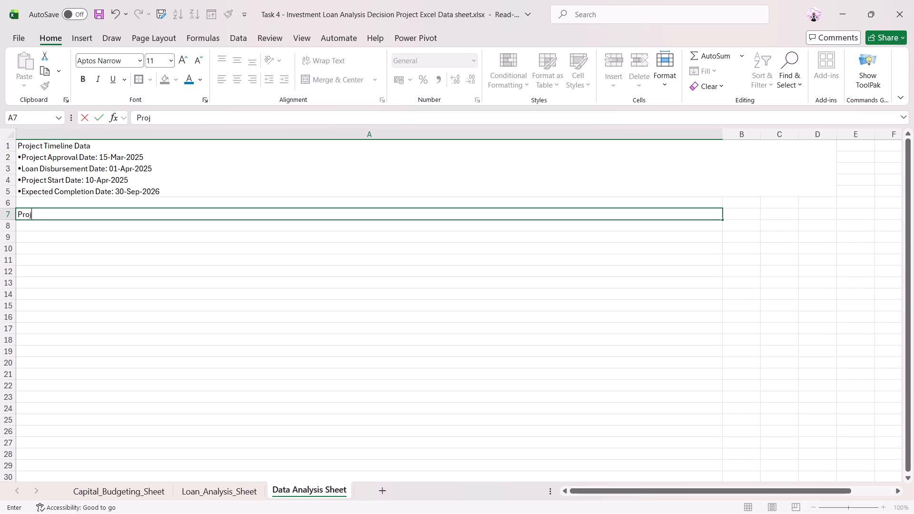
{"action": "type", "text": "pproval"}
{"action": "key", "text": "space"}
{"action": "key", "text": "d"}
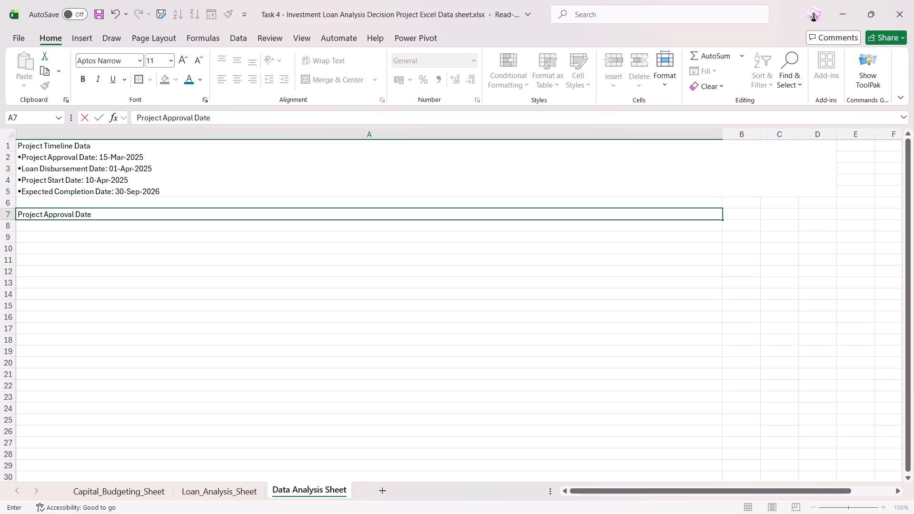
{"action": "key", "text": "Return"}
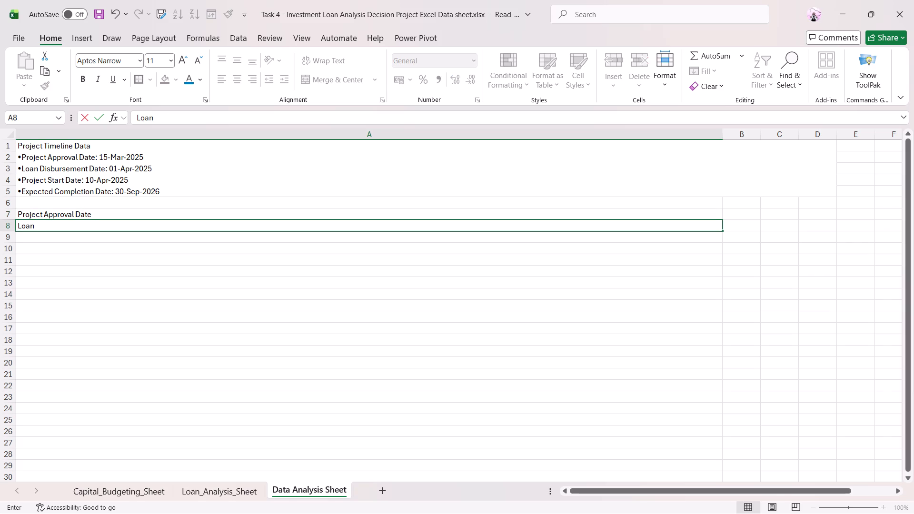
{"action": "key", "text": "d"}
{"action": "type", "text": "is"}
{"action": "type", "text": "bursement"}
{"action": "key", "text": "space"}
{"action": "key", "text": "d"}
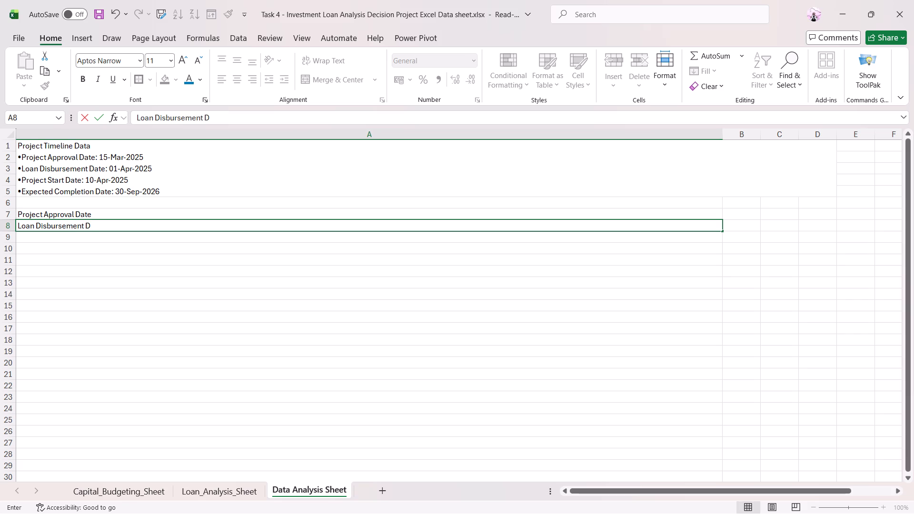
{"action": "type", "text": "ate"}
{"action": "key", "text": "Return"}
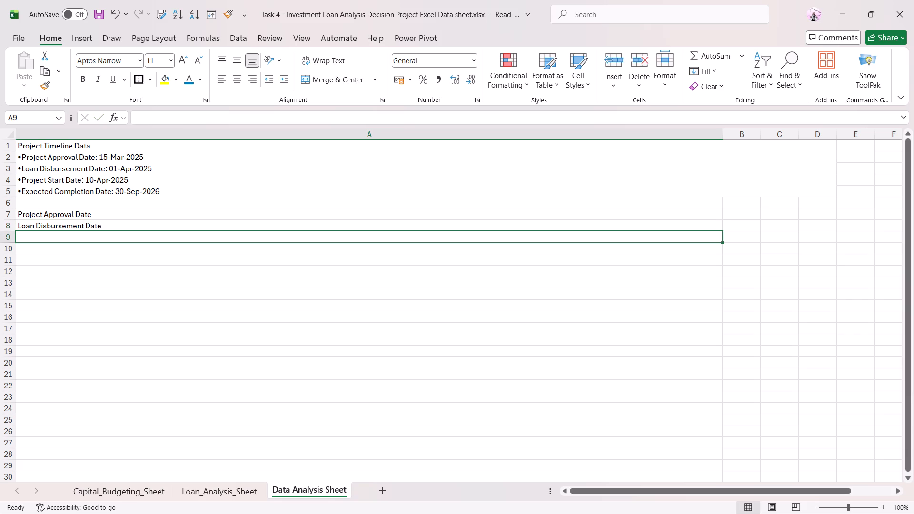
Enter the row label "Project Start Date" in A9.
{"action": "key", "text": "bracketleft"}
{"action": "key", "text": "p"}
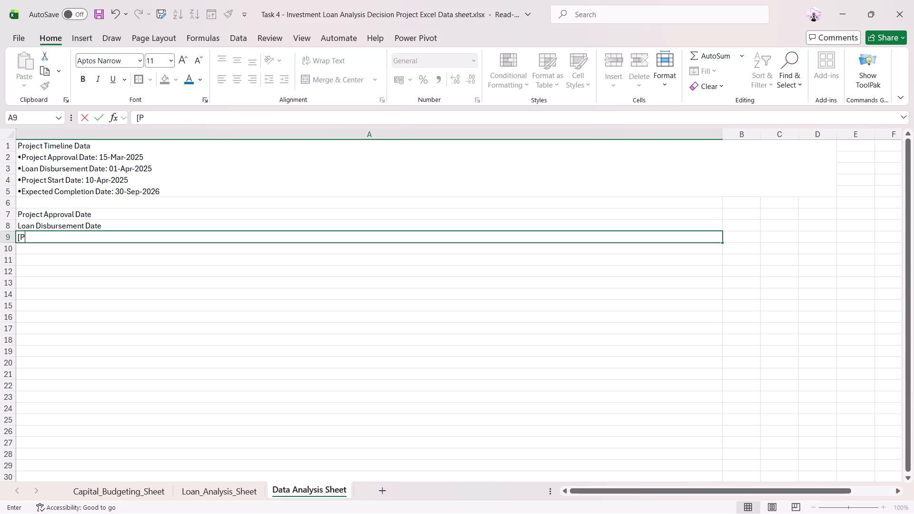
{"action": "key", "text": "BackSpace"}
{"action": "key", "text": "BackSpace"}
{"action": "type", "text": "ro"}
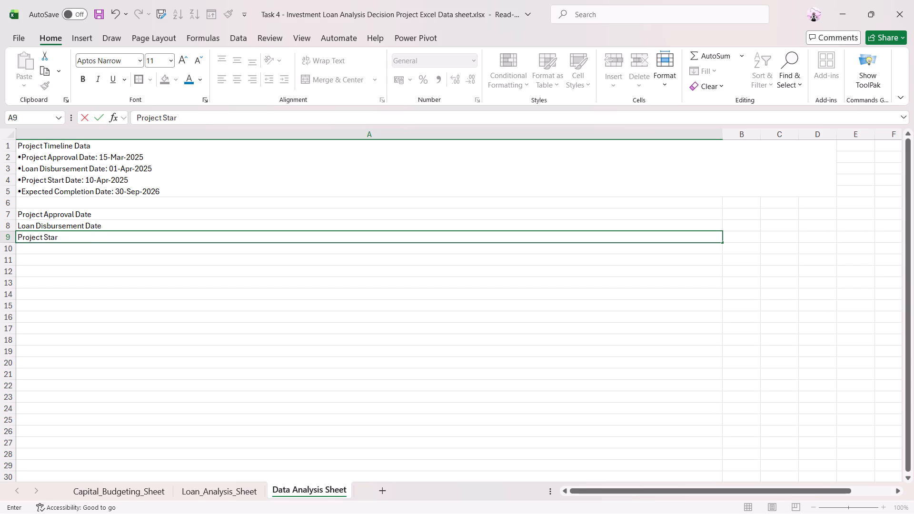
{"action": "key", "text": "d"}
{"action": "type", "text": "te"}
{"action": "key", "text": "Return"}
Enter the row label "Expected Completion Date" in A10.
{"action": "key", "text": "e"}
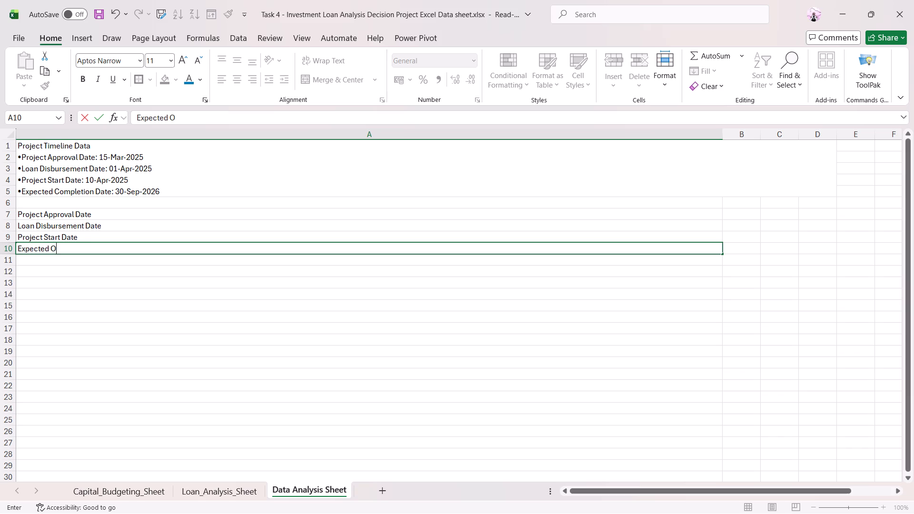
{"action": "key", "text": "c"}
{"action": "key", "text": "c"}
{"action": "key", "text": "BackSpace"}
{"action": "type", "text": "cccc"}
{"action": "key", "text": "BackSpace"}
{"action": "key", "text": "BackSpace"}
{"action": "key", "text": "BackSpace"}
{"action": "key", "text": "BackSpace"}
{"action": "type", "text": "DD"}
{"action": "key", "text": "BackSpace"}
{"action": "key", "text": "BackSpace"}
{"action": "key", "text": "c"}
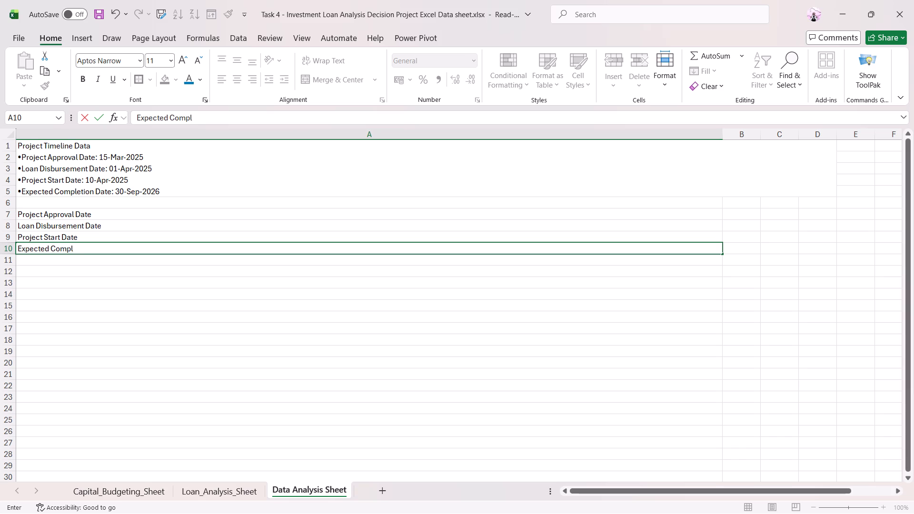
{"action": "key", "text": "d"}
{"action": "type", "text": "te"}
{"action": "key", "text": "Return"}
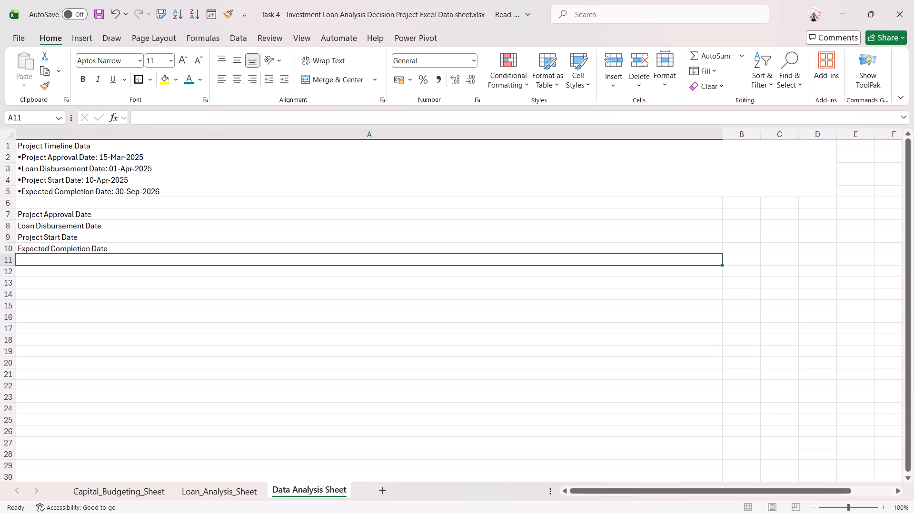
Copy the approval date 15-Mar-2025 from the timeline text in A1 into B7, beside Project Approval Date.
{"action": "left_click", "coordinate": [148, 155]}
{"action": "left_click_drag", "start_coordinate": [152, 158], "coordinate": [144, 159]}
{"action": "left_click_drag", "start_coordinate": [151, 160], "coordinate": [123, 161]}
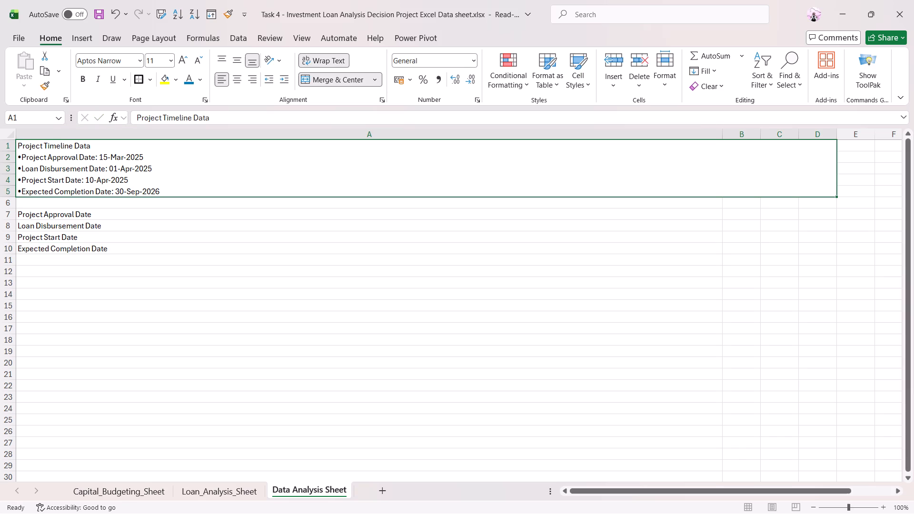
{"action": "left_click_drag", "start_coordinate": [123, 161], "coordinate": [104, 159]}
{"action": "triple_click", "coordinate": [103, 158]}
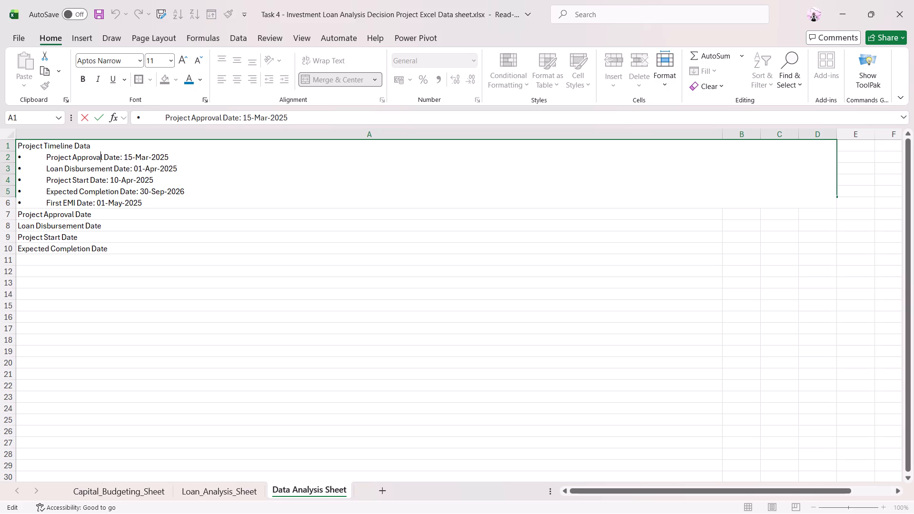
{"action": "left_click_drag", "start_coordinate": [173, 159], "coordinate": [125, 160]}
{"action": "key", "text": "ctrl+c"}
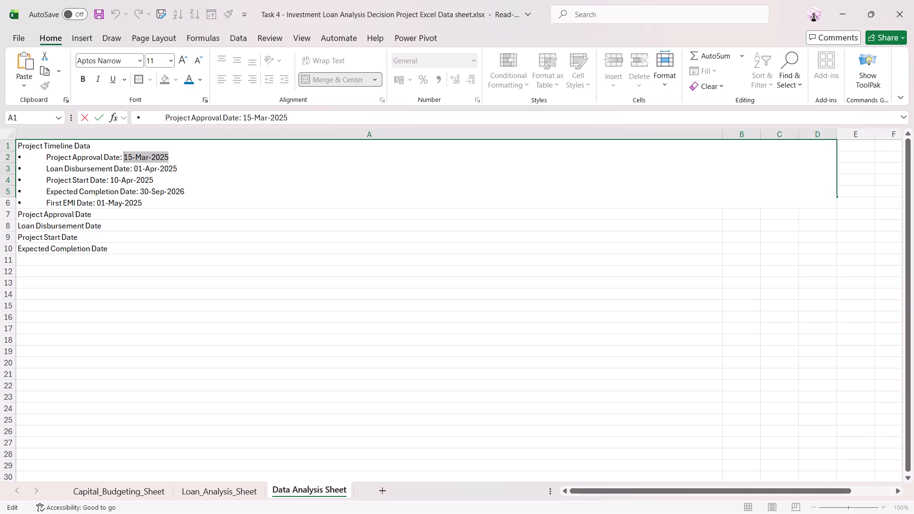
{"action": "left_click", "coordinate": [859, 217]}
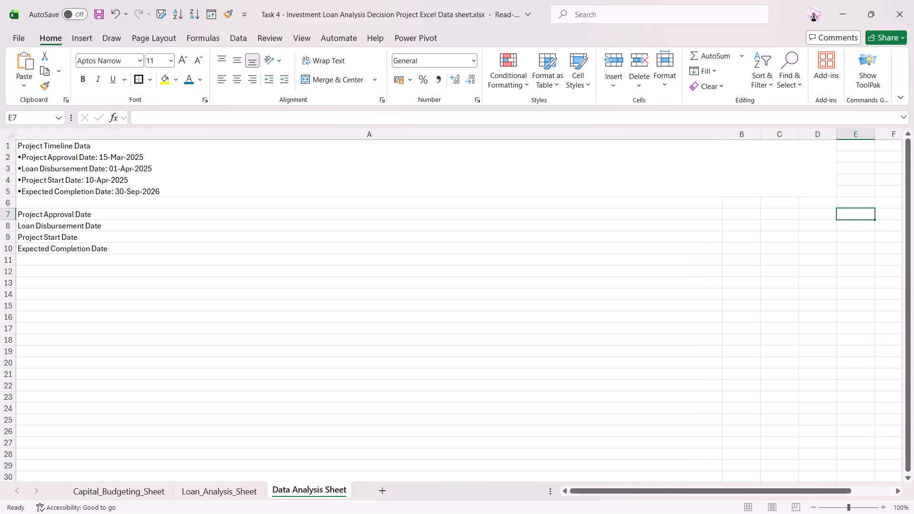
{"action": "left_click", "coordinate": [733, 205]}
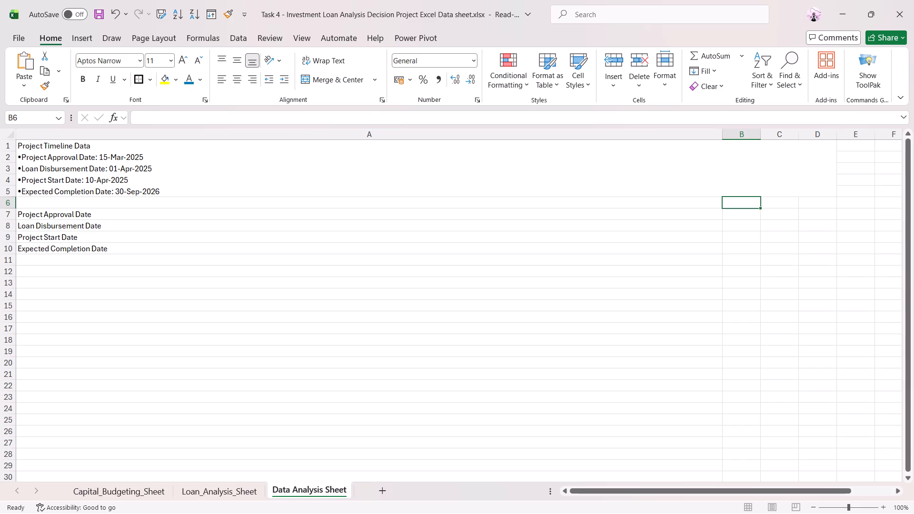
{"action": "left_click", "coordinate": [200, 216]}
{"action": "left_click", "coordinate": [751, 215]}
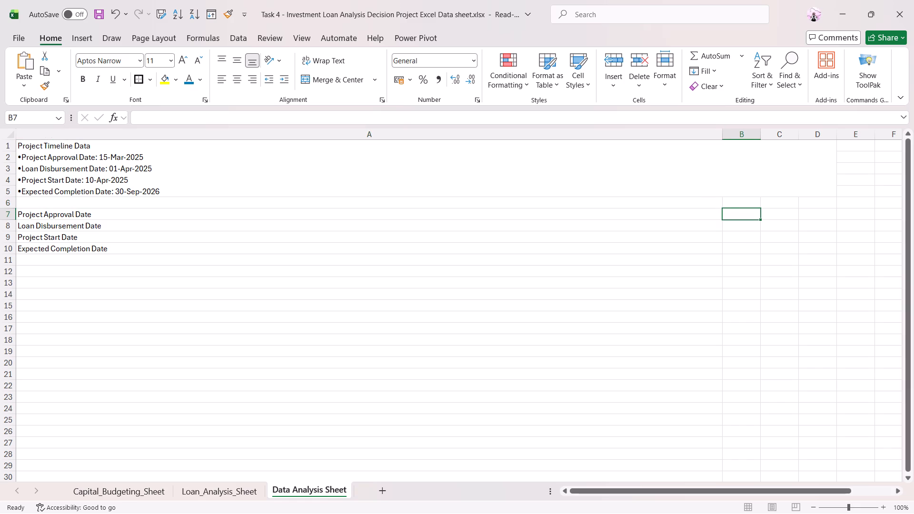
{"action": "key", "text": "ctrl+v"}
Select the loan disbursement date in the A1 timeline text, and paste the clipboard's 15-Mar-2025 into B8 beside Loan Disbursement Date.
{"action": "double_click", "coordinate": [123, 170]}
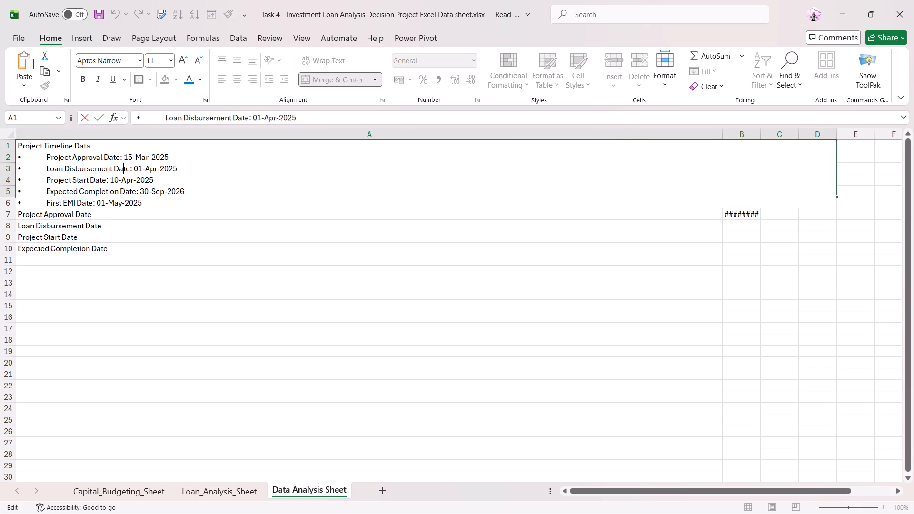
{"action": "left_click_drag", "start_coordinate": [186, 169], "coordinate": [138, 172]}
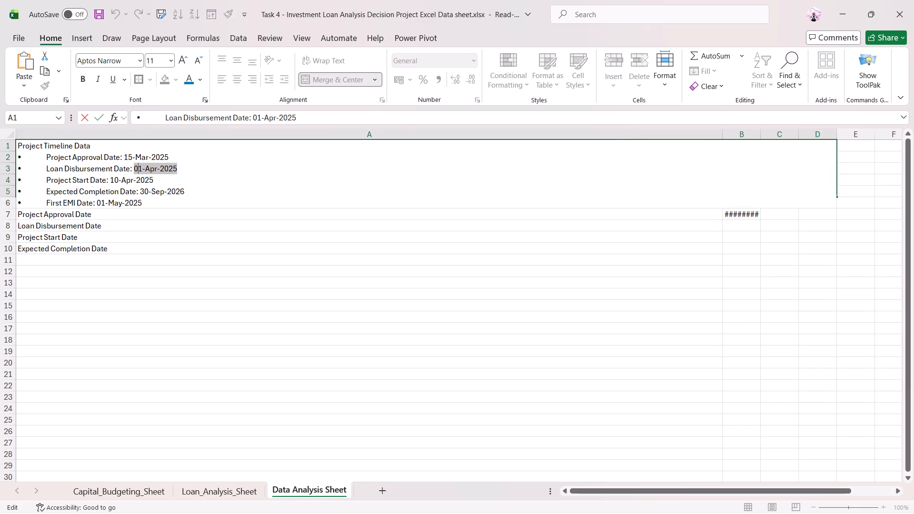
{"action": "left_click_drag", "start_coordinate": [138, 172], "coordinate": [134, 172]}
{"action": "left_click", "coordinate": [753, 225]}
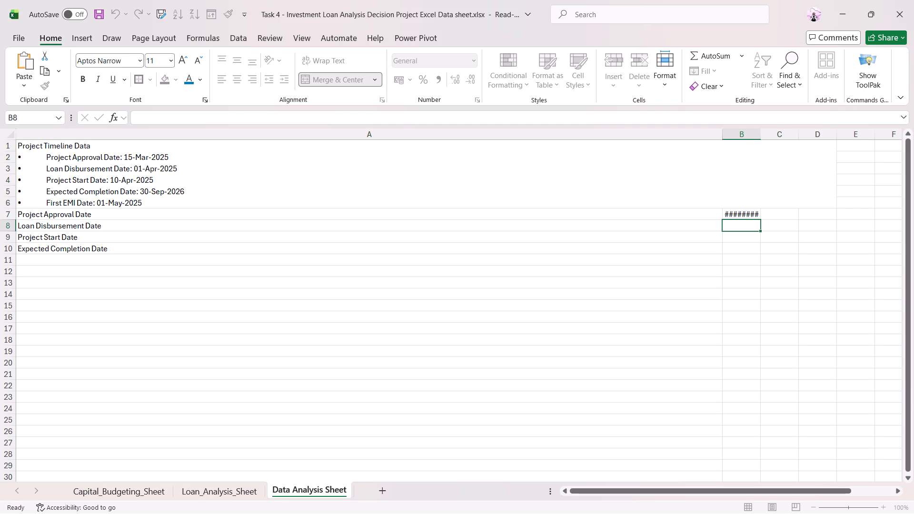
{"action": "double_click", "coordinate": [753, 225]}
{"action": "key", "text": "ctrl+v"}
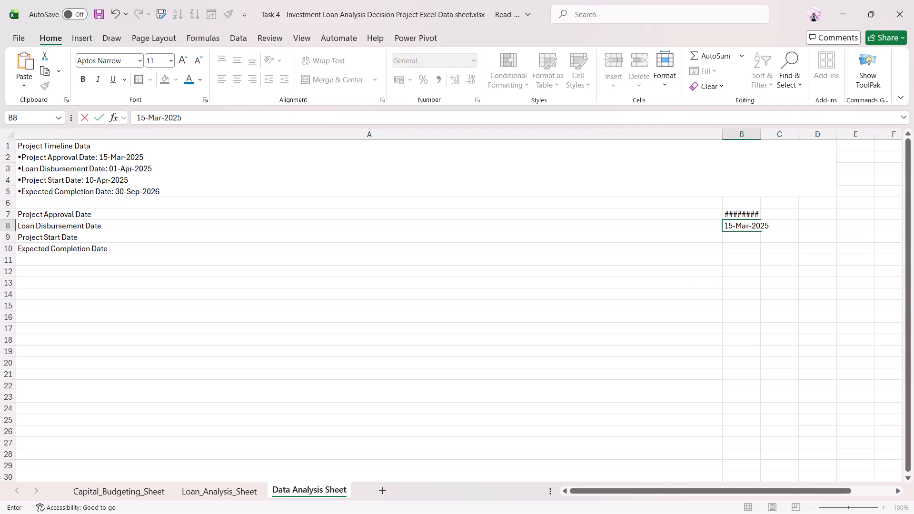
Copy the project start date 10-Apr-2025 from the timeline text in A1 into B9, beside Project Start Date.
{"action": "left_click", "coordinate": [125, 181]}
{"action": "double_click", "coordinate": [144, 184]}
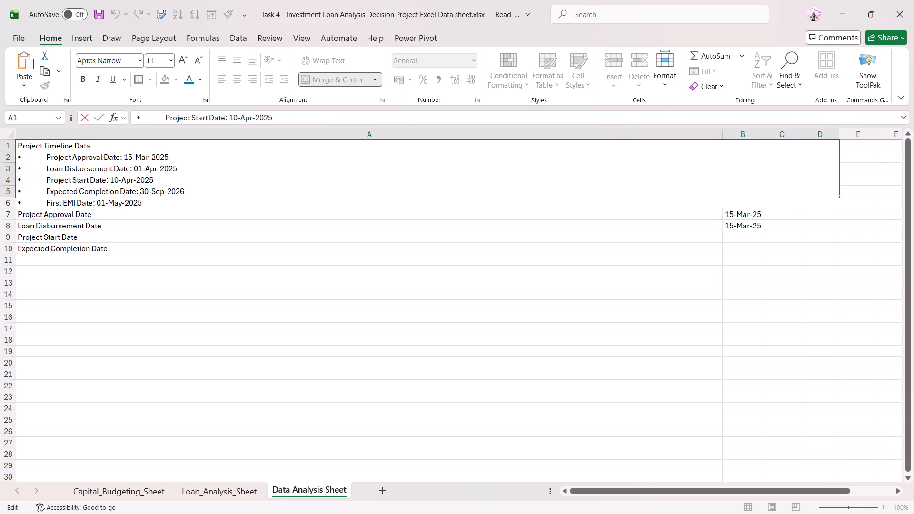
{"action": "left_click_drag", "start_coordinate": [168, 180], "coordinate": [113, 179]}
{"action": "left_click_drag", "start_coordinate": [113, 179], "coordinate": [111, 179]}
{"action": "key", "text": "ctrl+c"}
{"action": "double_click", "coordinate": [745, 235]}
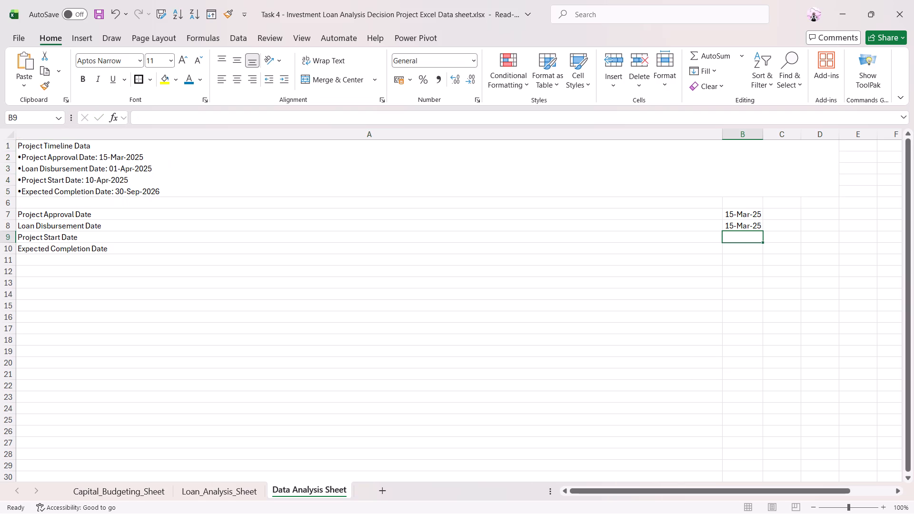
{"action": "double_click", "coordinate": [745, 238]}
{"action": "key", "text": "ctrl+v"}
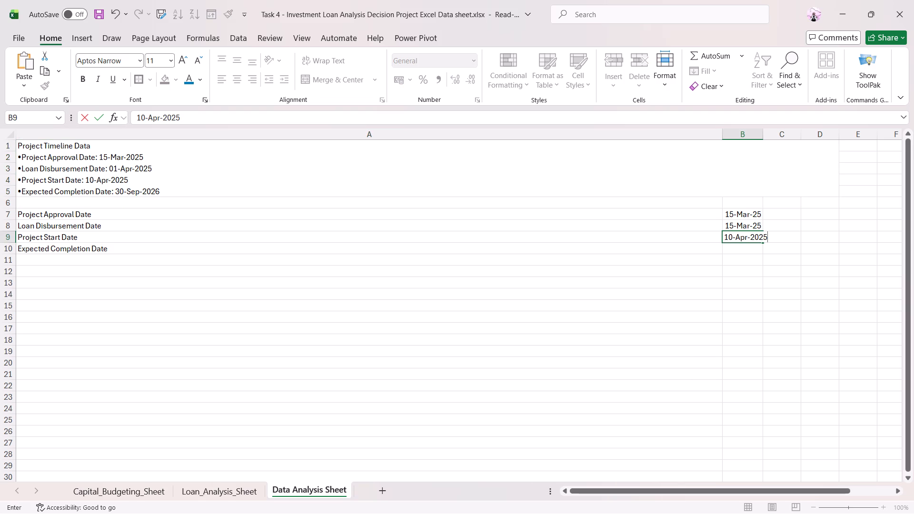
Copy the completion date 30-Sep-2026 from the timeline text in A1 into B10, beside Expected Completion Date.
{"action": "left_click", "coordinate": [152, 198]}
{"action": "double_click", "coordinate": [179, 188]}
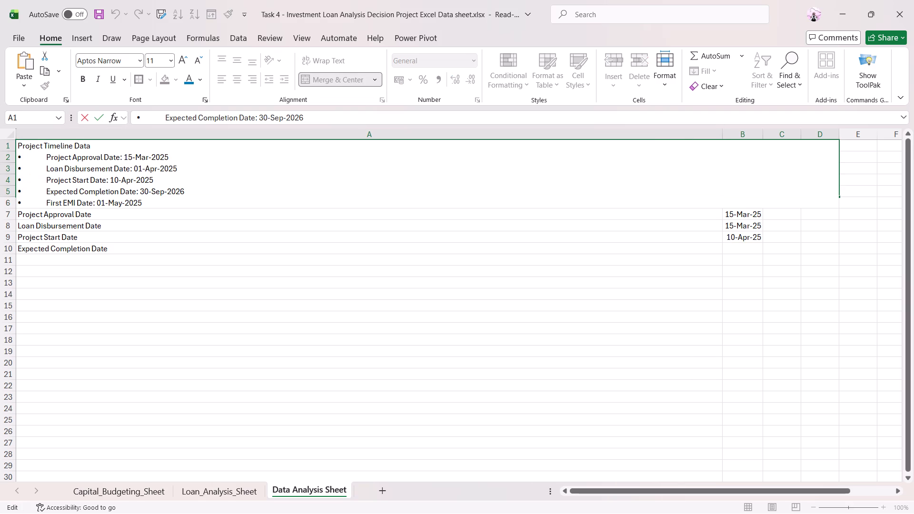
{"action": "left_click_drag", "start_coordinate": [208, 194], "coordinate": [139, 195]}
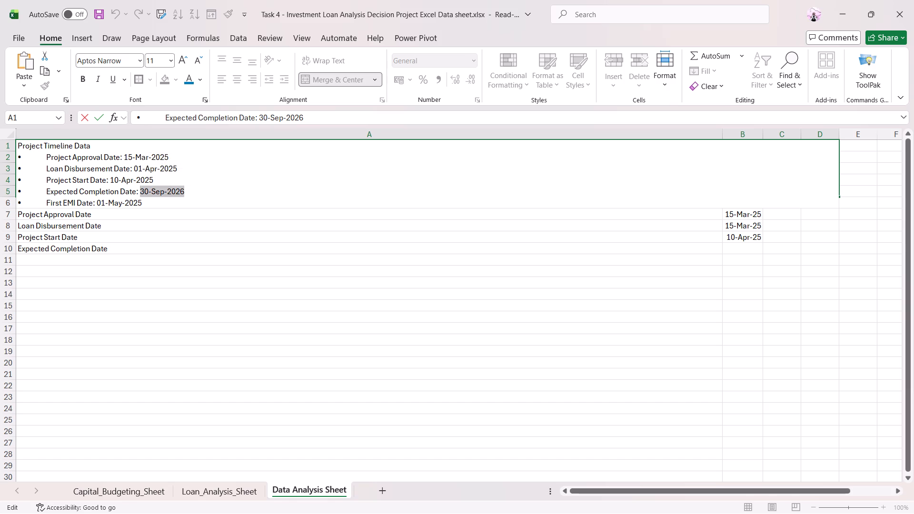
{"action": "key", "text": "ctrl+c"}
{"action": "double_click", "coordinate": [735, 247]}
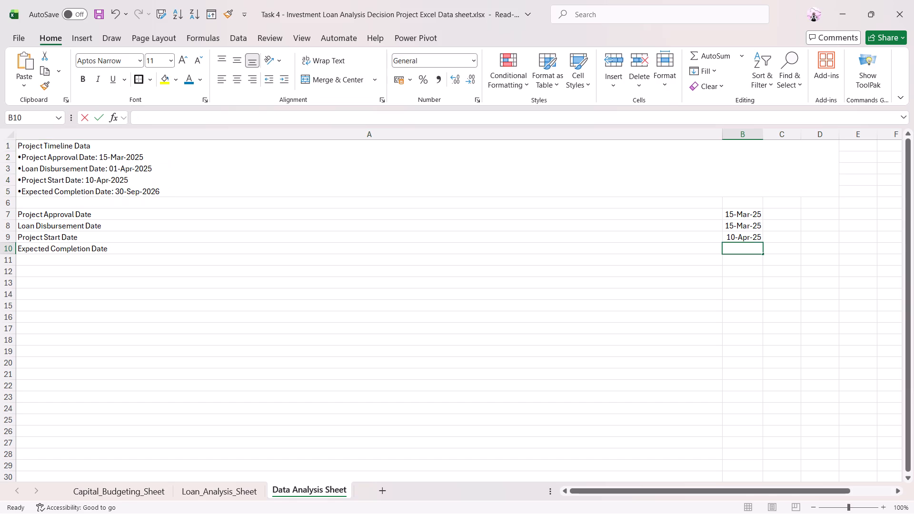
{"action": "key", "text": "ctrl+v"}
Copy the first EMI date 01-May-2025 from the timeline text in A1 into B11.
{"action": "double_click", "coordinate": [220, 188]}
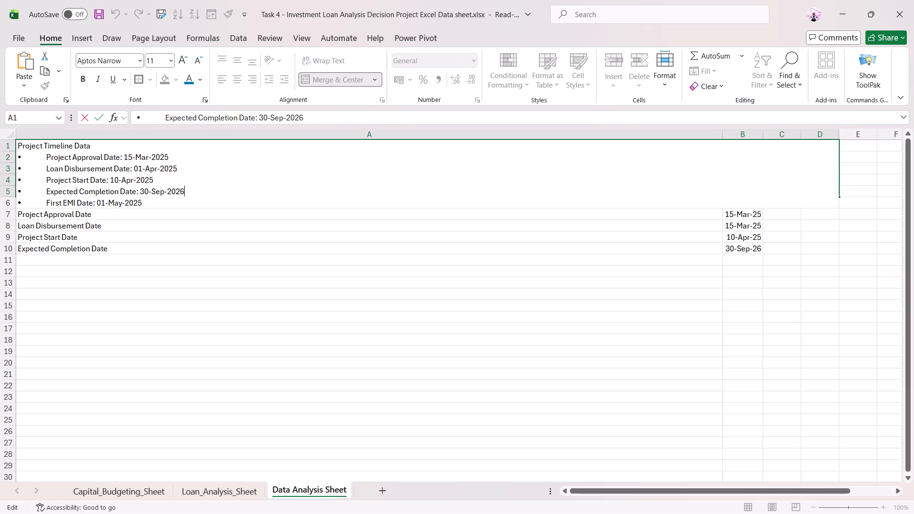
{"action": "left_click_drag", "start_coordinate": [157, 206], "coordinate": [96, 203]}
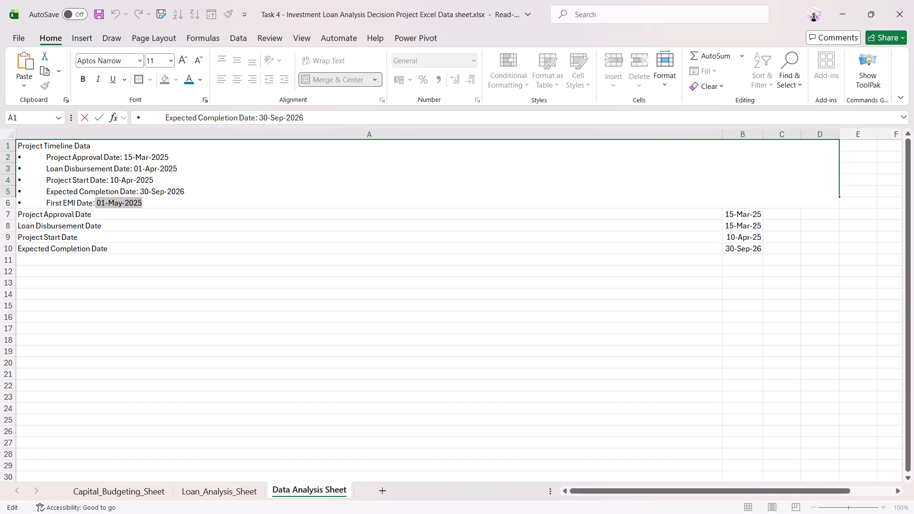
{"action": "left_click_drag", "start_coordinate": [96, 203], "coordinate": [98, 206]}
{"action": "key", "text": "ctrl+c"}
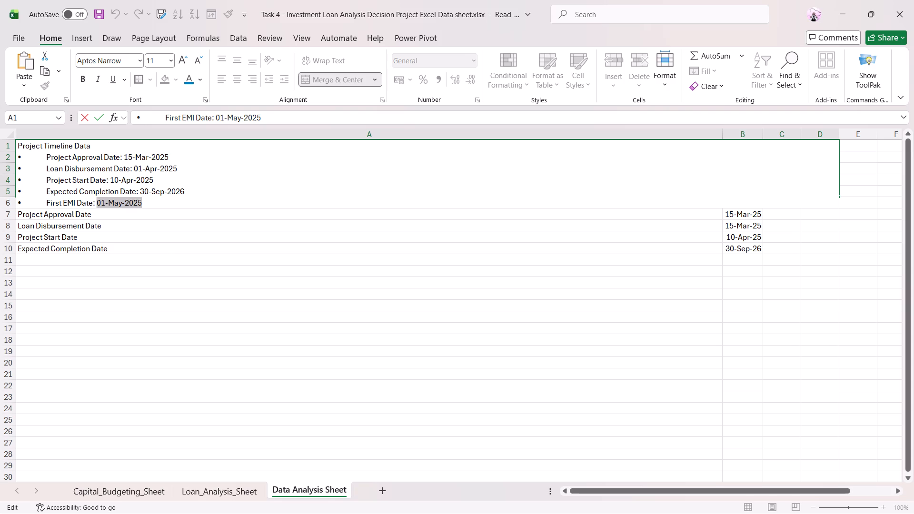
{"action": "double_click", "coordinate": [737, 262]}
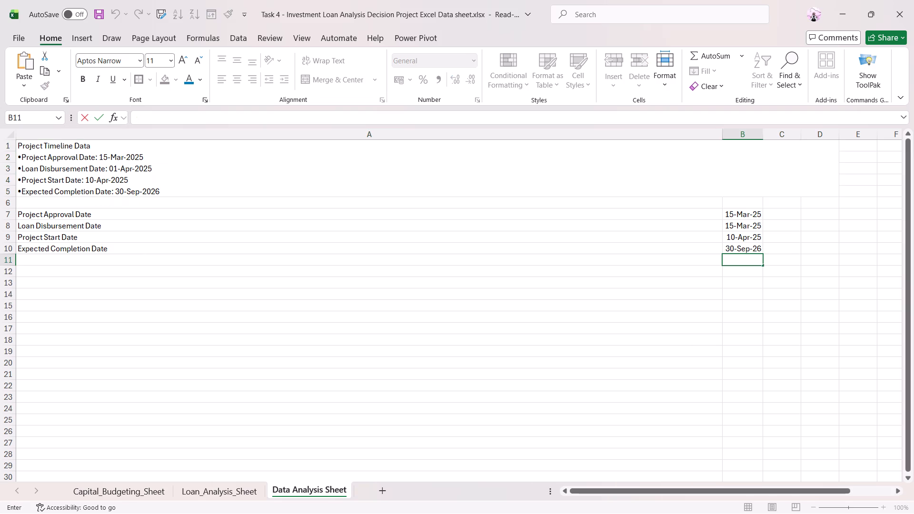
{"action": "key", "text": "ctrl+v"}
Enter the row label "First EMI Day" in A11.
{"action": "double_click", "coordinate": [119, 262]}
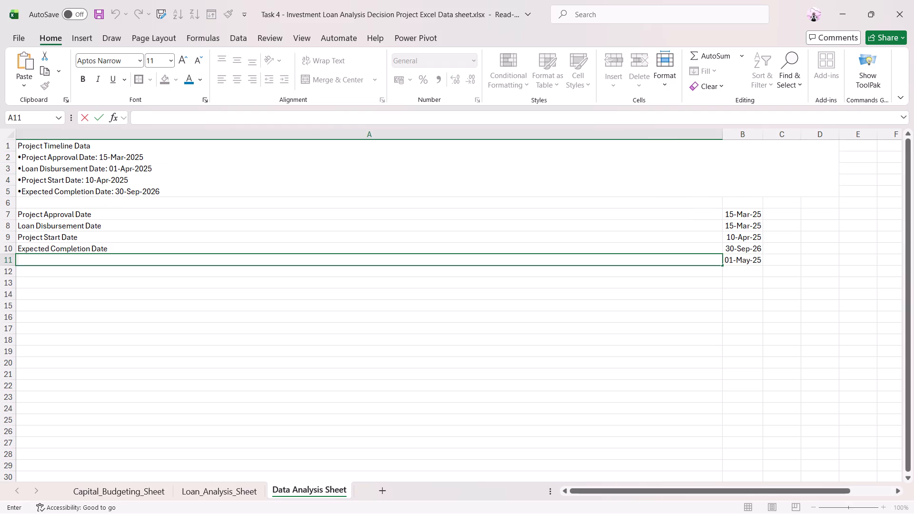
{"action": "key", "text": "f"}
{"action": "type", "text": "EMI"}
{"action": "key", "text": "space"}
{"action": "key", "text": "d"}
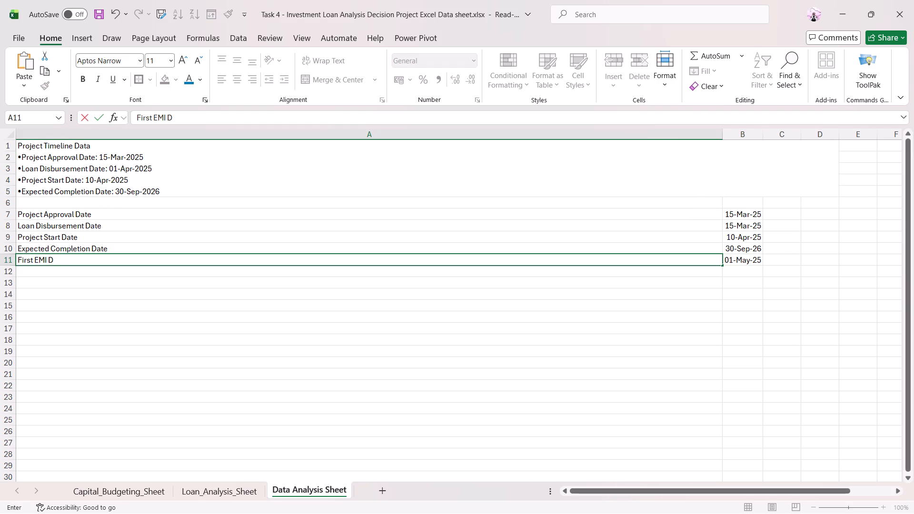
{"action": "key", "text": "Return"}
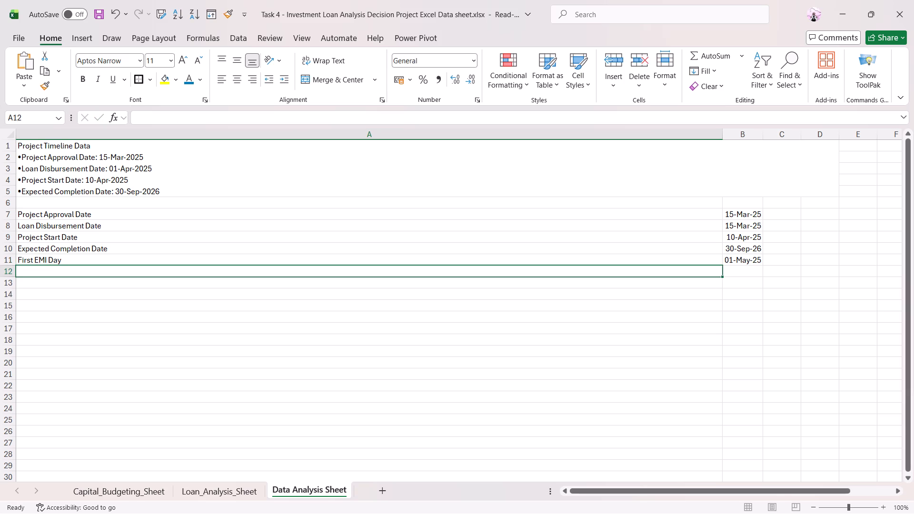
Delete the merged timeline text block at the top of the sheet, shifting the cells below it up.
{"action": "left_click", "coordinate": [217, 172]}
{"action": "right_click", "coordinate": [215, 176]}
{"action": "left_click", "coordinate": [271, 252]}
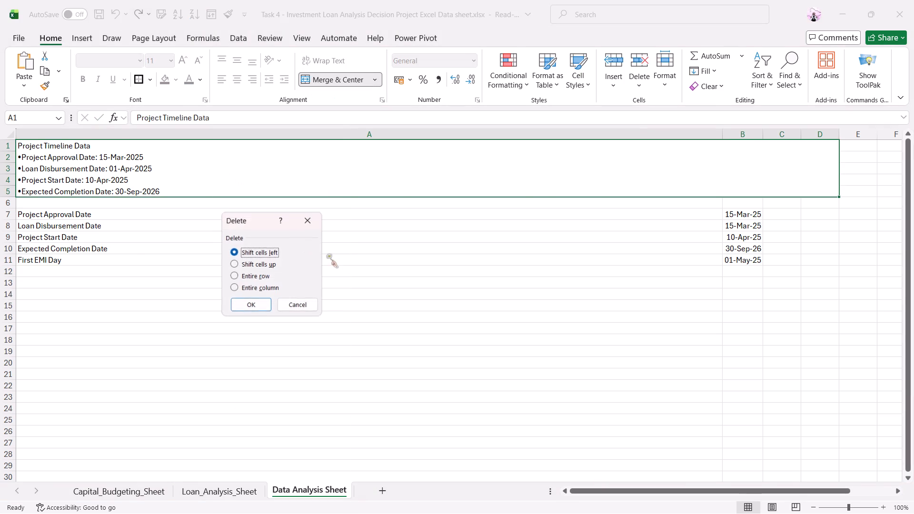
{"action": "left_click", "coordinate": [261, 263]}
{"action": "left_click", "coordinate": [259, 305]}
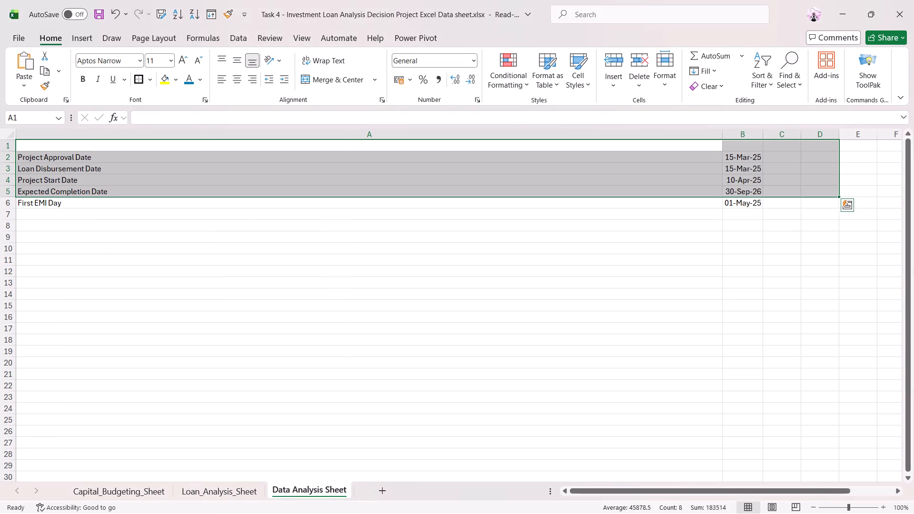
{"action": "left_click", "coordinate": [154, 289]}
Delete the empty cell A1 and shift the labels in column A up.
{"action": "left_click", "coordinate": [111, 148]}
{"action": "right_click", "coordinate": [111, 149]}
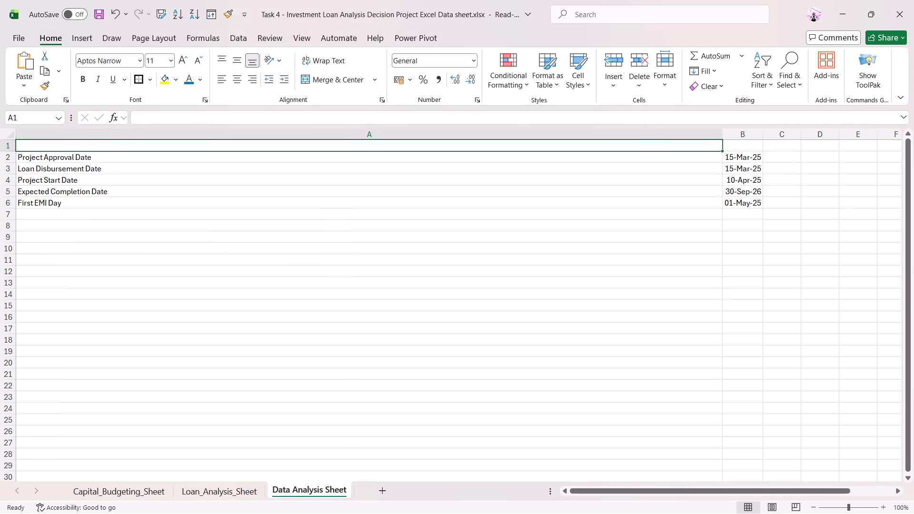
{"action": "right_click", "coordinate": [191, 148]}
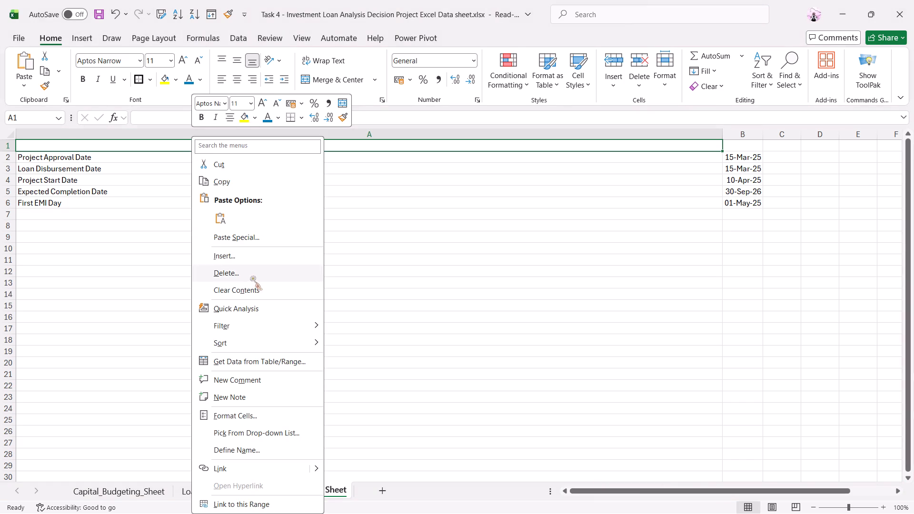
{"action": "left_click", "coordinate": [250, 277]}
{"action": "left_click", "coordinate": [244, 285]}
{"action": "left_click", "coordinate": [239, 328]}
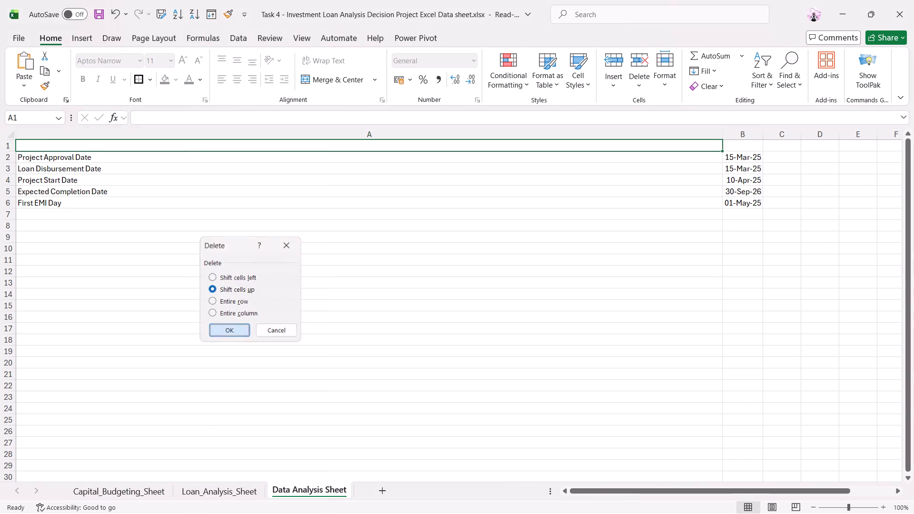
{"action": "left_click", "coordinate": [185, 264]}
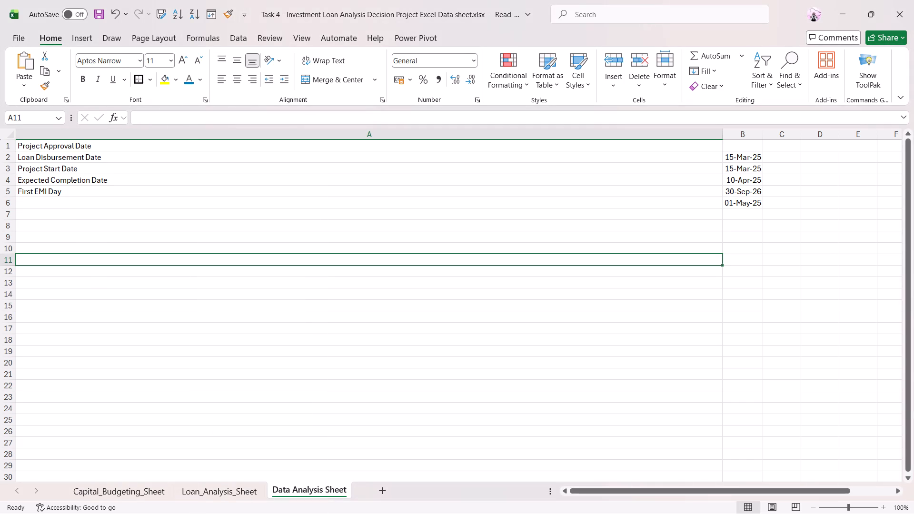
Autofit the widths of columns A and B to the date labels and dates.
{"action": "double_click", "coordinate": [725, 134]}
{"action": "triple_click", "coordinate": [724, 136]}
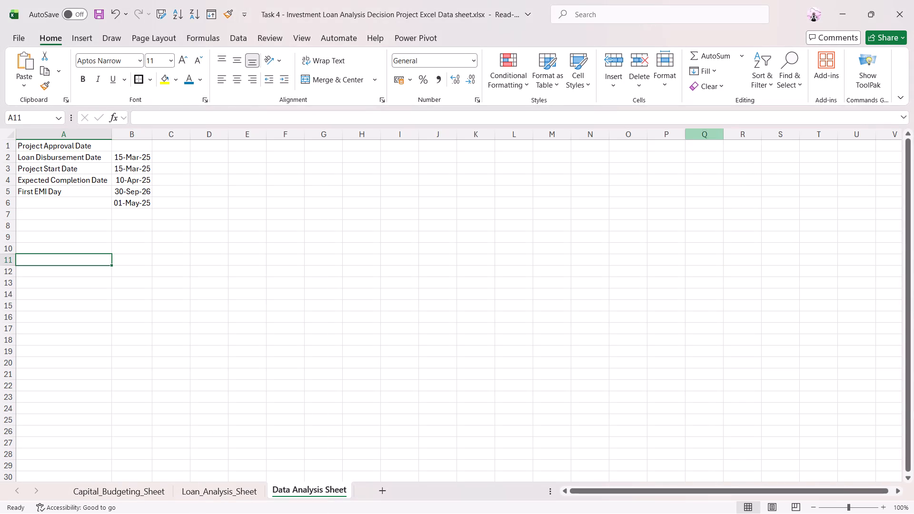
{"action": "double_click", "coordinate": [155, 136]}
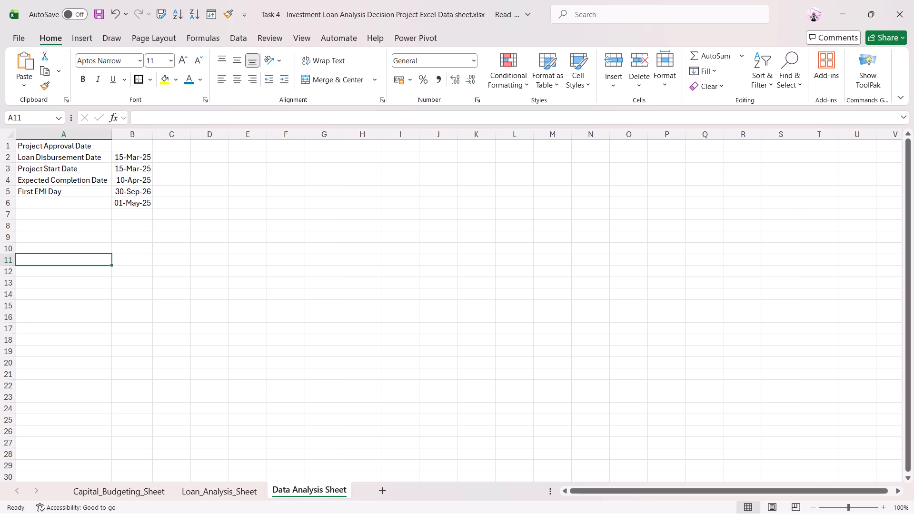
{"action": "triple_click", "coordinate": [153, 136]}
{"action": "left_click", "coordinate": [212, 191]}
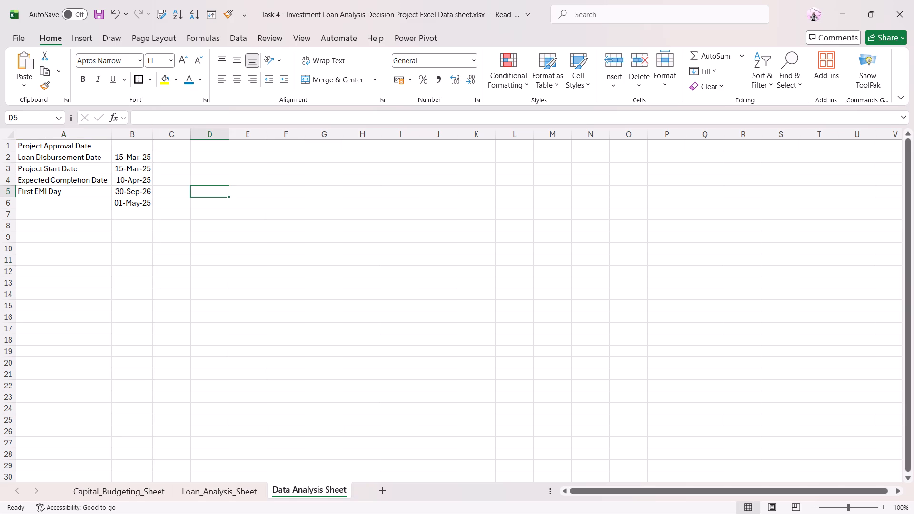
Delete the empty cell B1 and shift the dates up so they line up with their labels.
{"action": "left_click", "coordinate": [126, 146]}
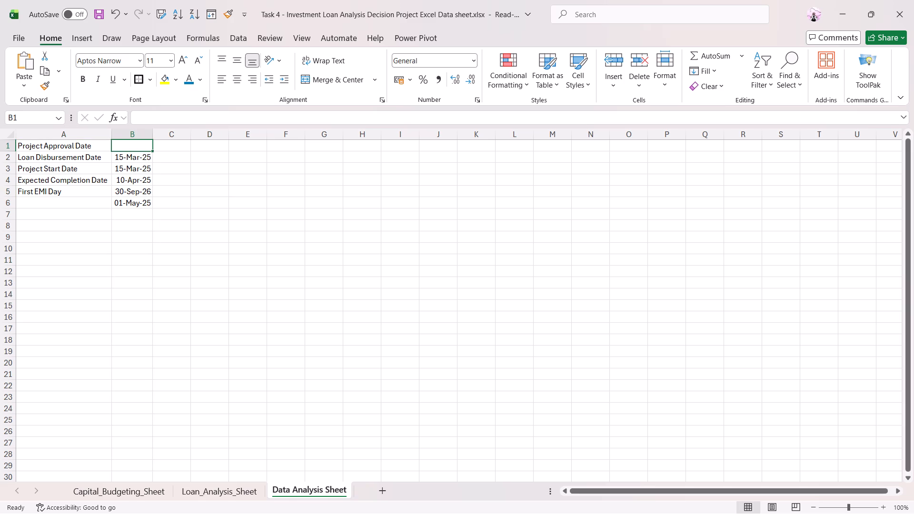
{"action": "right_click", "coordinate": [150, 146]}
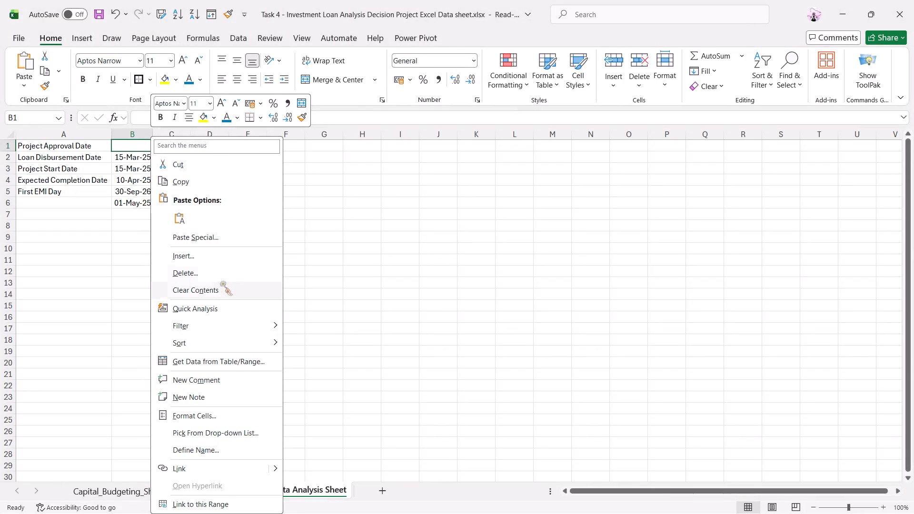
{"action": "left_click", "coordinate": [222, 276]}
{"action": "left_click", "coordinate": [220, 289]}
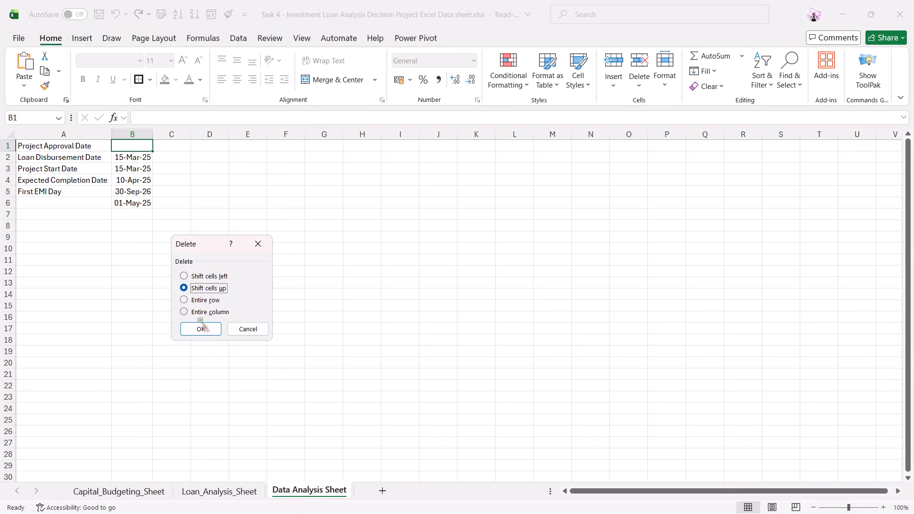
{"action": "left_click", "coordinate": [197, 324]}
{"action": "left_click", "coordinate": [197, 270]}
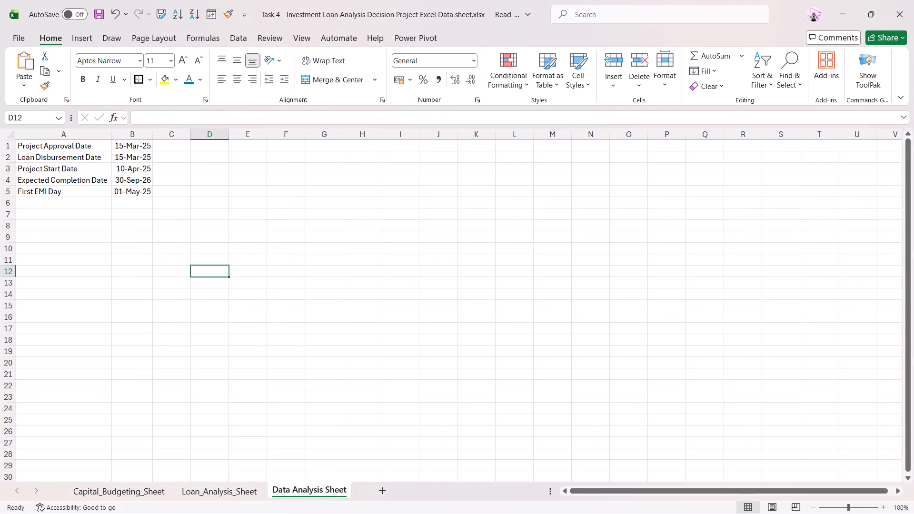
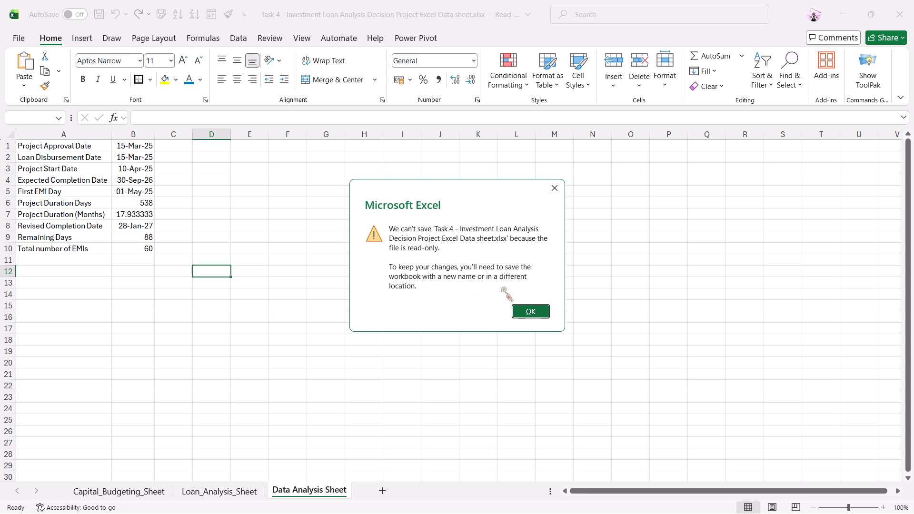
{"action": "left_click", "coordinate": [523, 310]}
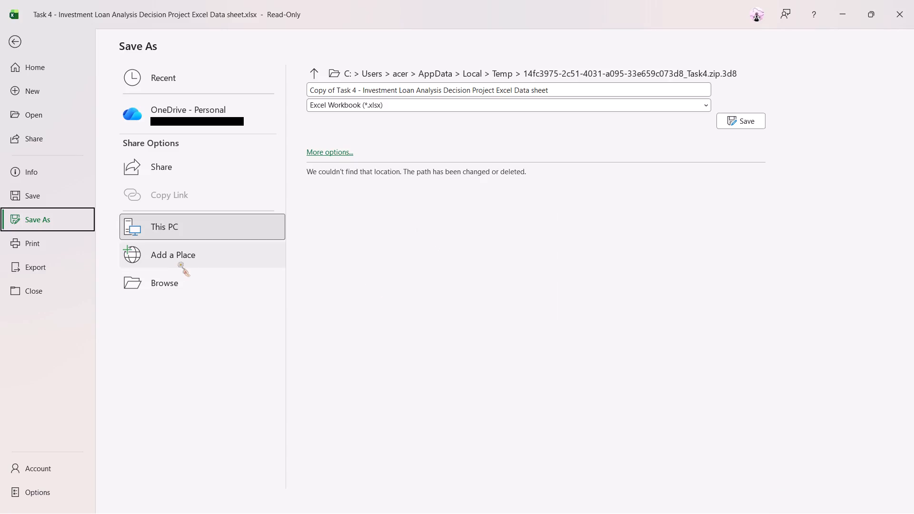
{"action": "left_click", "coordinate": [179, 262]}
{"action": "left_click", "coordinate": [201, 279]}
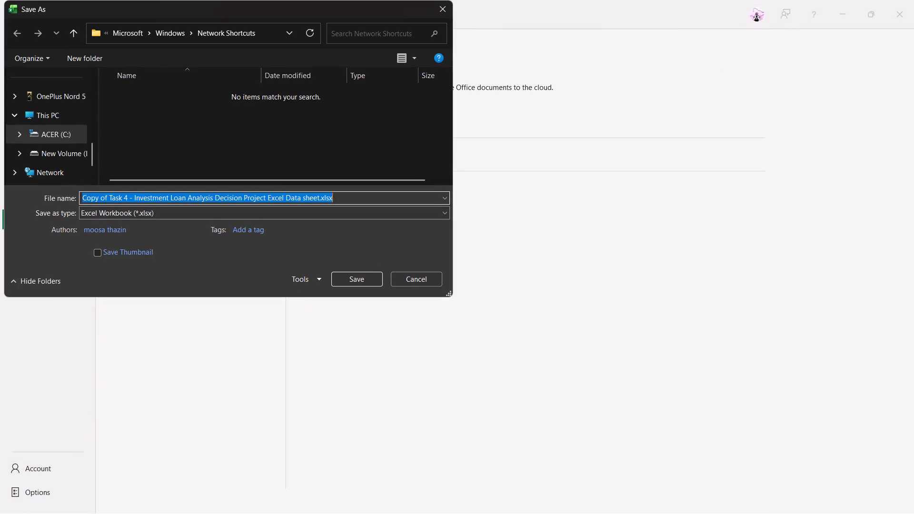
{"action": "left_click", "coordinate": [69, 150]}
{"action": "scroll", "coordinate": [169, 149], "scroll_direction": "down", "scroll_amount": 5}
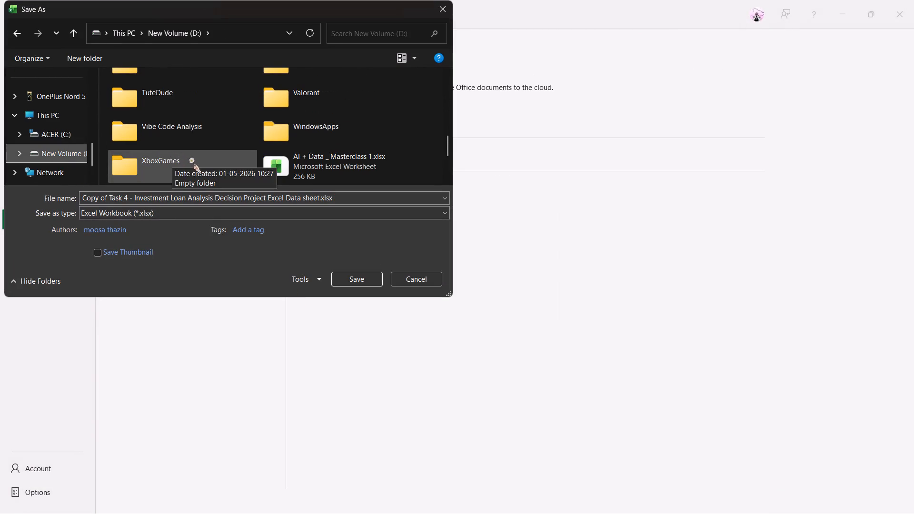
{"action": "double_click", "coordinate": [221, 108]}
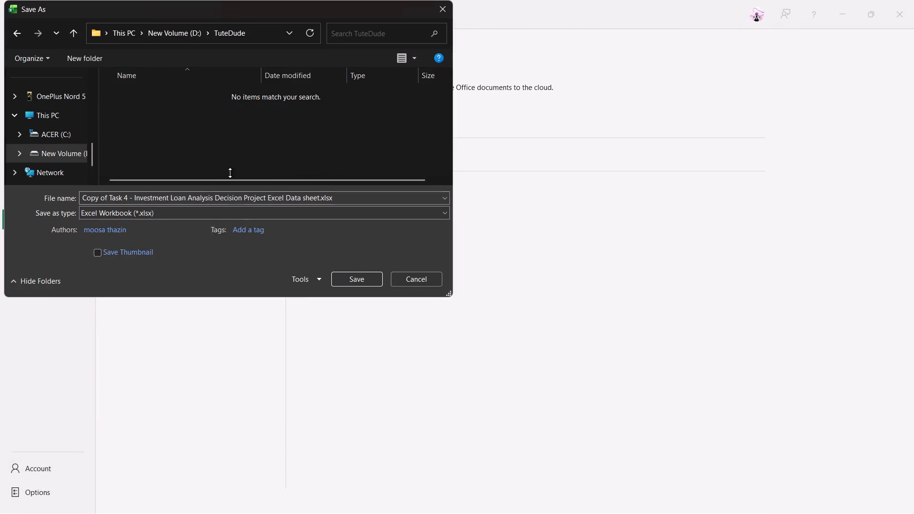
{"action": "left_click", "coordinate": [343, 197]}
{"action": "key", "text": "t"}
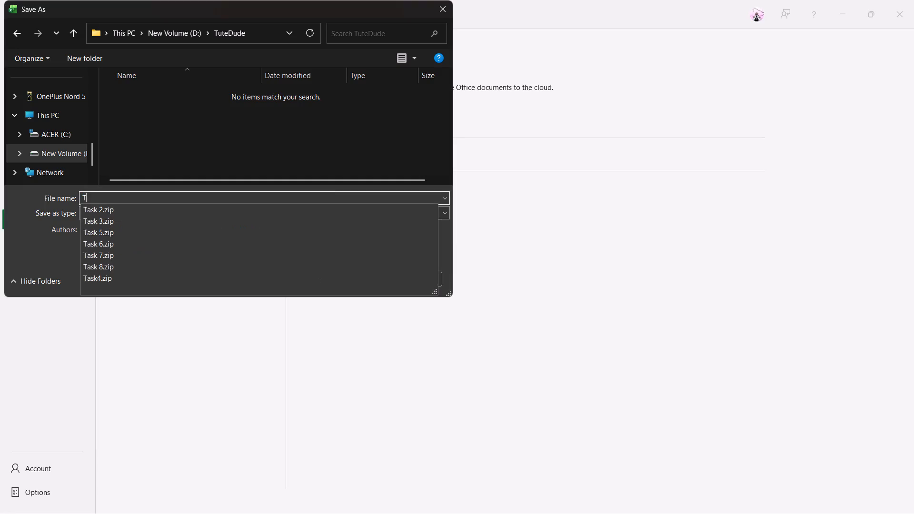
{"action": "key", "text": "4"}
{"action": "key", "text": "Return"}
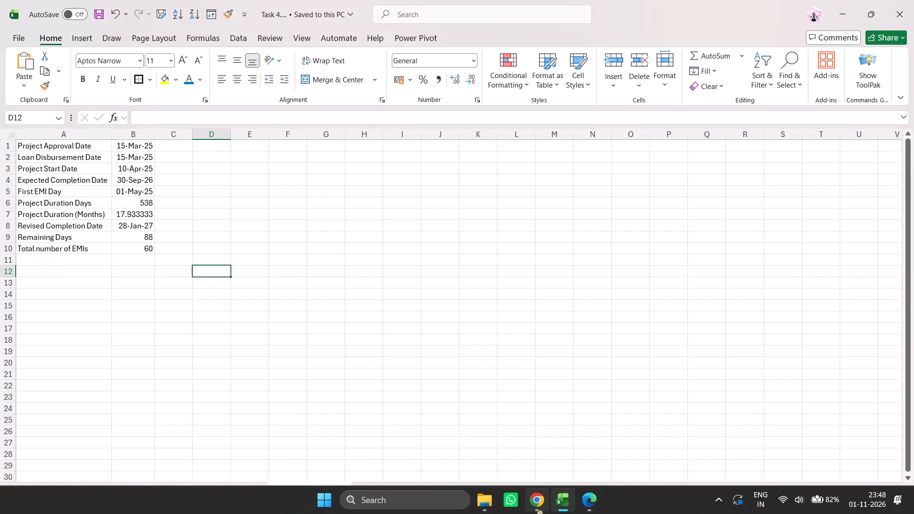
In File Explorer, open Task4.zip in the D: drive's TuteDude folder and delete the original Task 4 Investment Loan Analysis workbook inside it.
{"action": "left_click", "coordinate": [492, 512]}
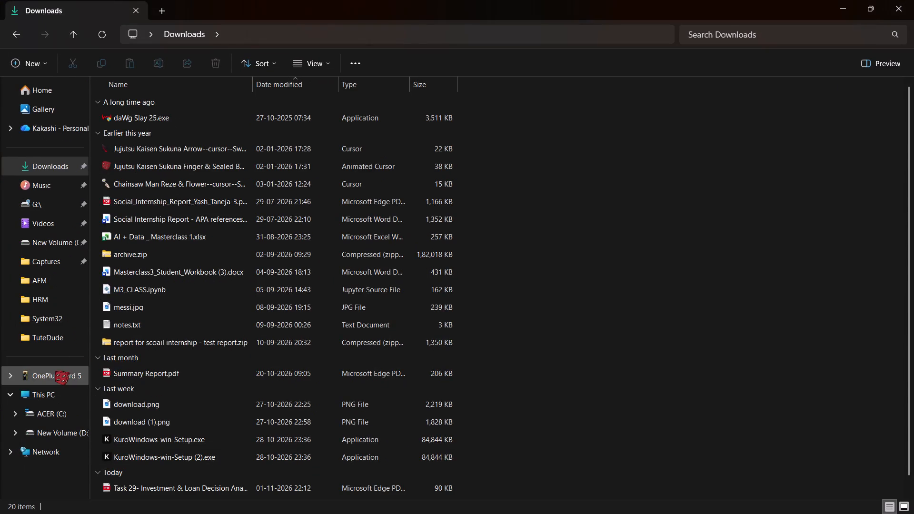
{"action": "left_click", "coordinate": [66, 429]}
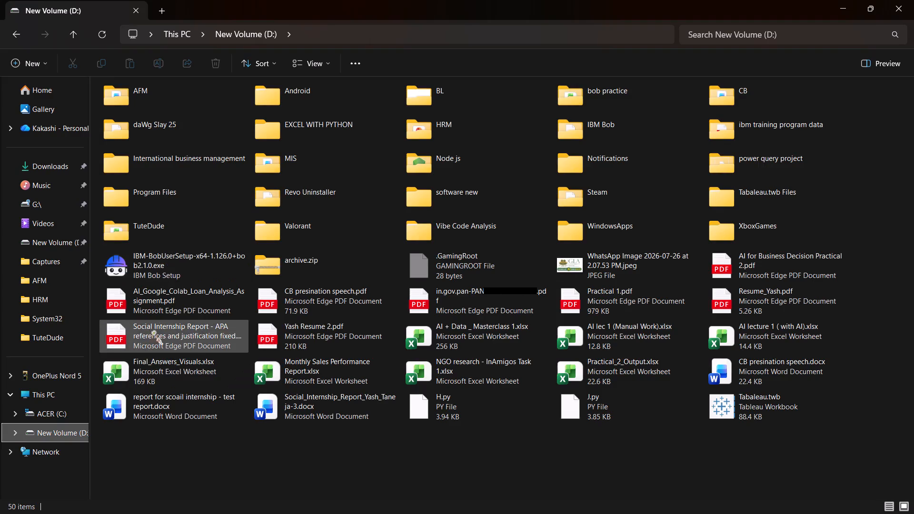
{"action": "double_click", "coordinate": [195, 234]}
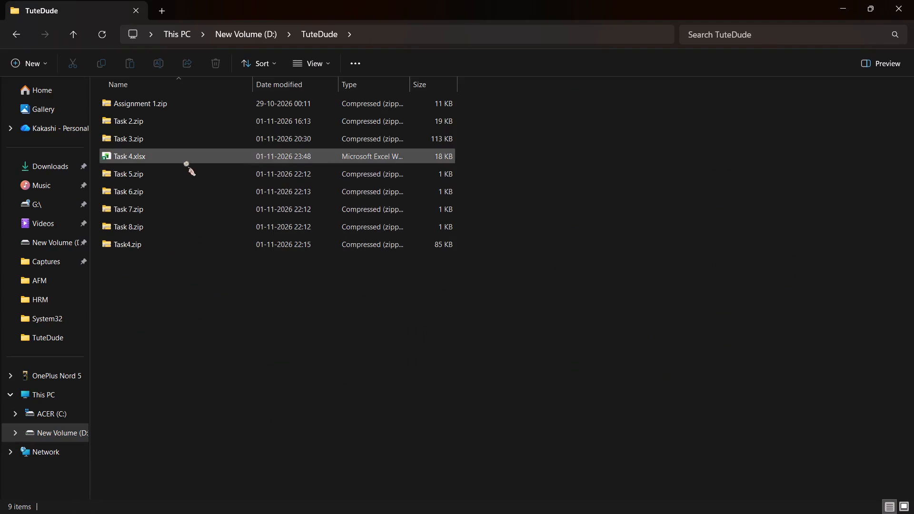
{"action": "left_click_drag", "start_coordinate": [184, 162], "coordinate": [167, 218]}
{"action": "left_click", "coordinate": [161, 295]}
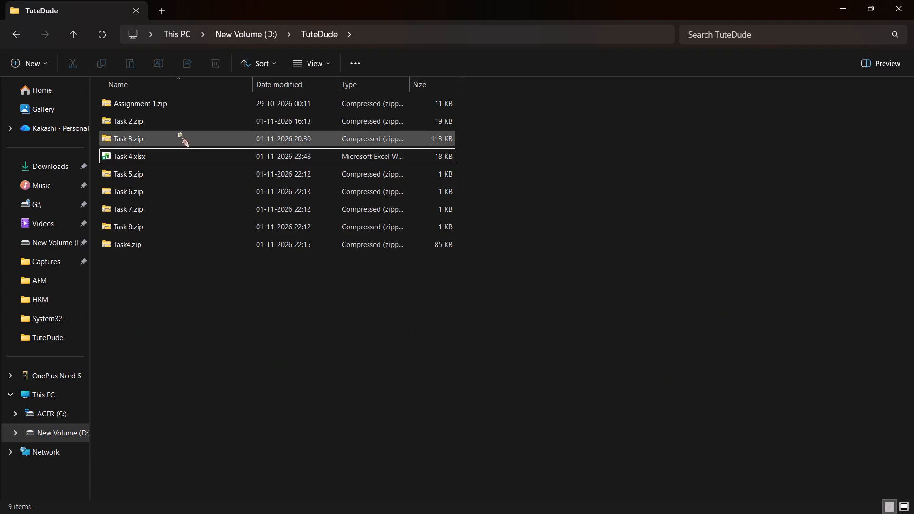
{"action": "double_click", "coordinate": [170, 240]}
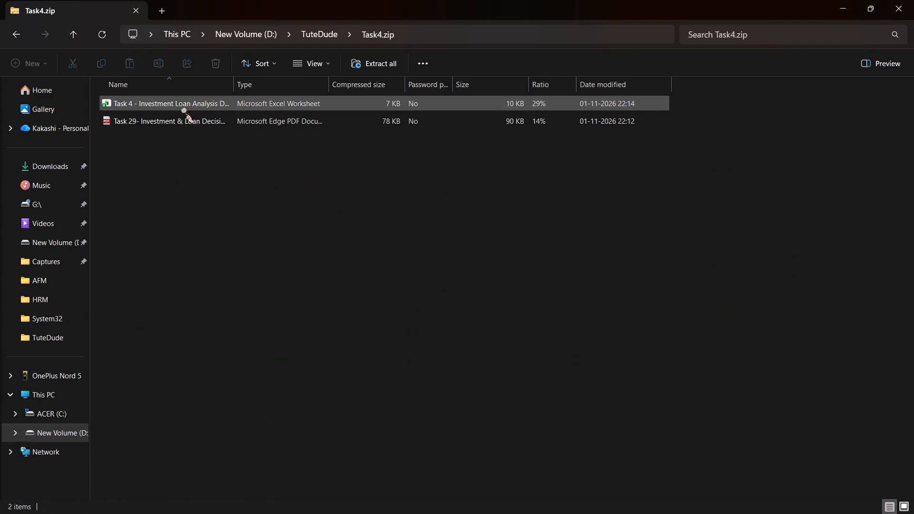
{"action": "left_click", "coordinate": [182, 105]}
{"action": "right_click", "coordinate": [182, 105]}
{"action": "left_click", "coordinate": [229, 163]}
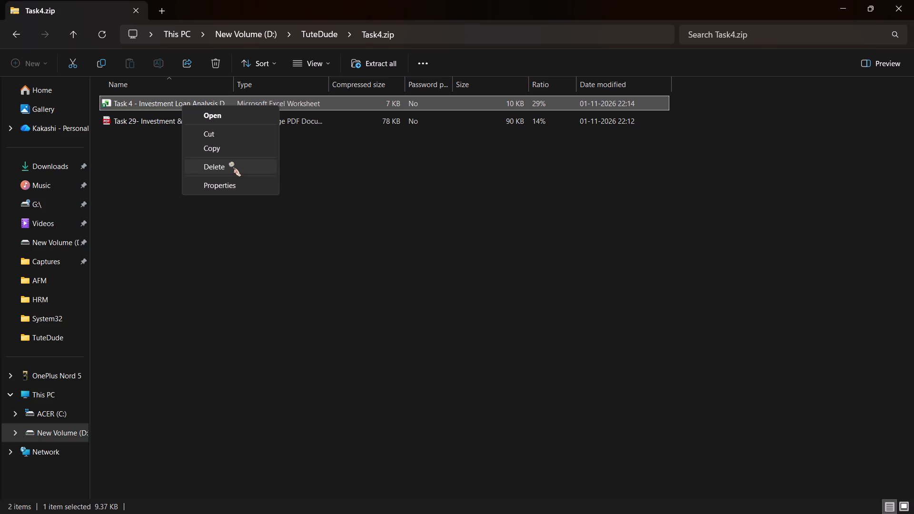
{"action": "left_click", "coordinate": [477, 293]}
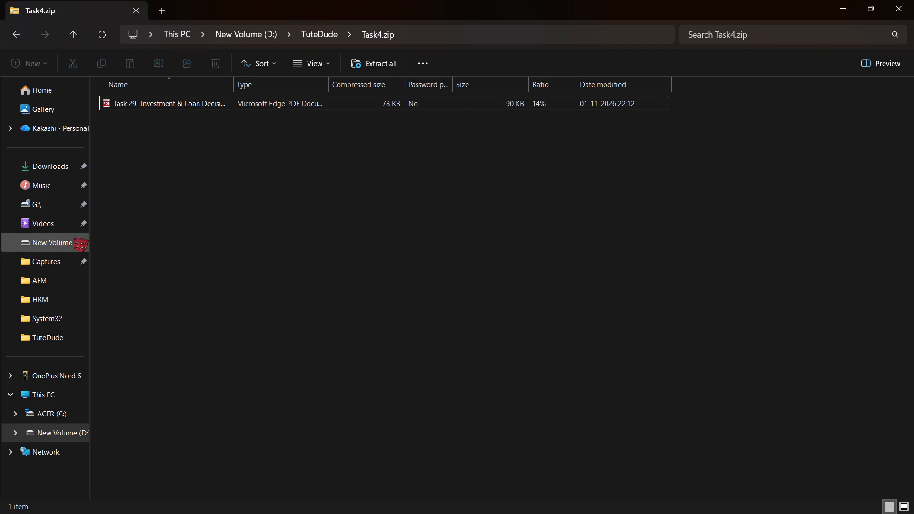
Go back to the TuteDude folder and add Task 4.xlsx to the Task4.zip archive.
{"action": "left_click", "coordinate": [75, 438]}
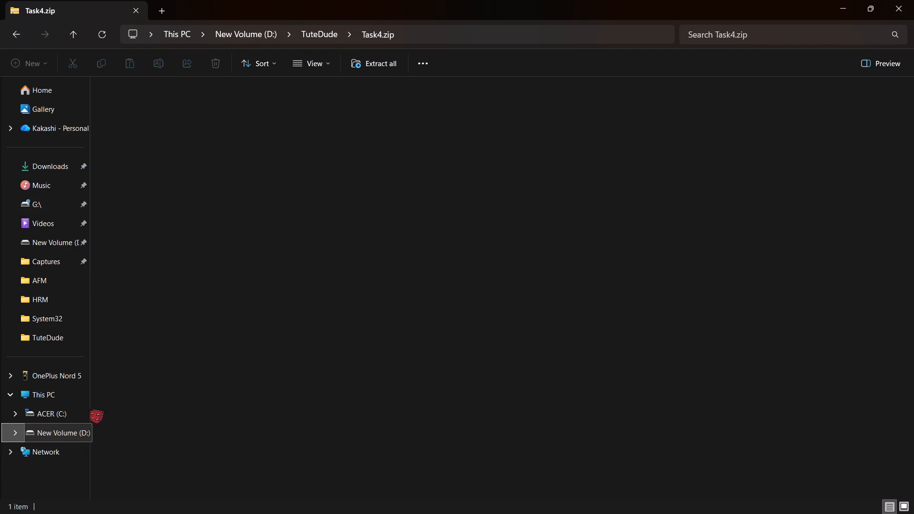
{"action": "double_click", "coordinate": [174, 231]}
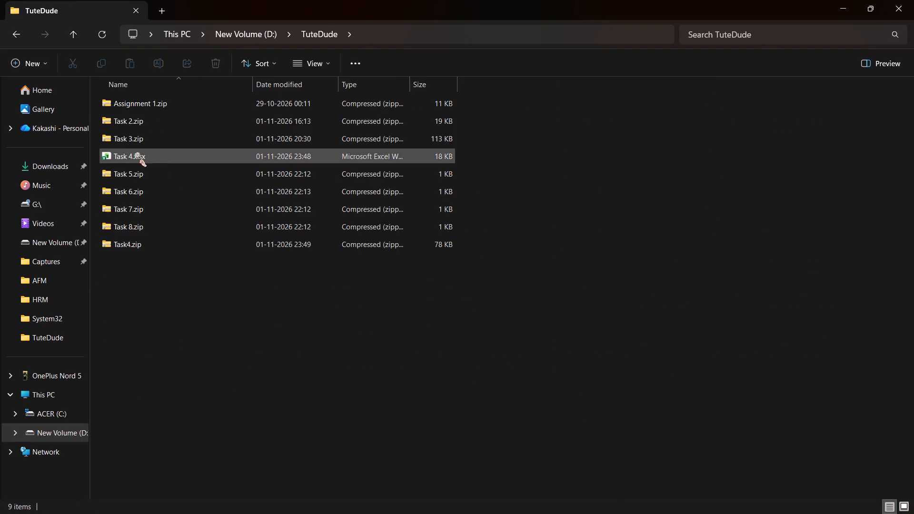
{"action": "left_click_drag", "start_coordinate": [135, 152], "coordinate": [154, 250]}
{"action": "left_click", "coordinate": [157, 252]}
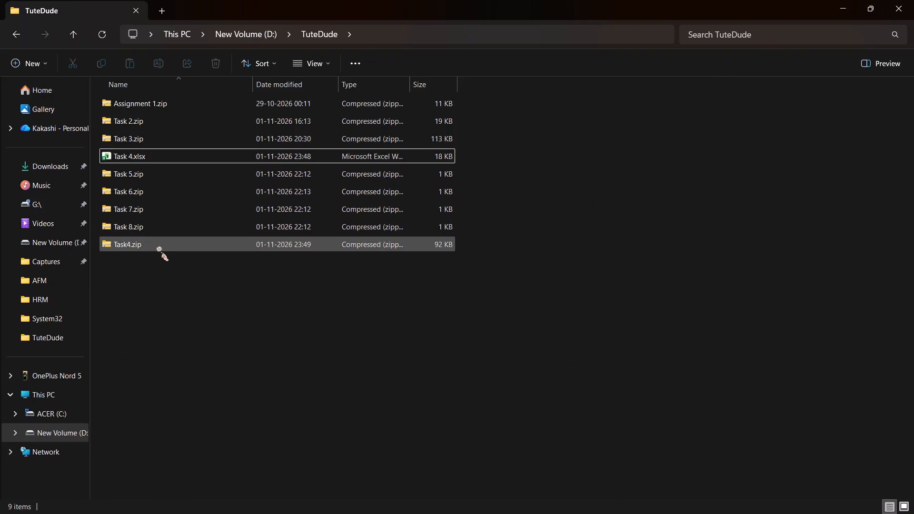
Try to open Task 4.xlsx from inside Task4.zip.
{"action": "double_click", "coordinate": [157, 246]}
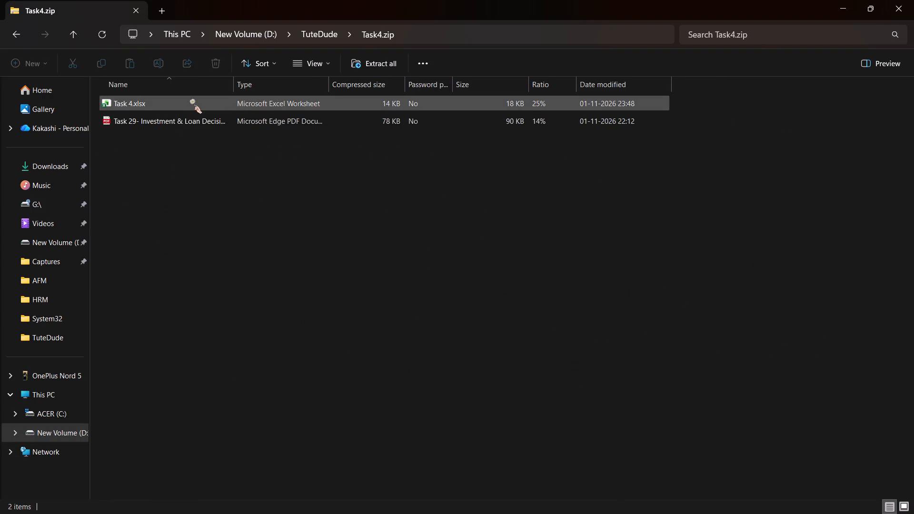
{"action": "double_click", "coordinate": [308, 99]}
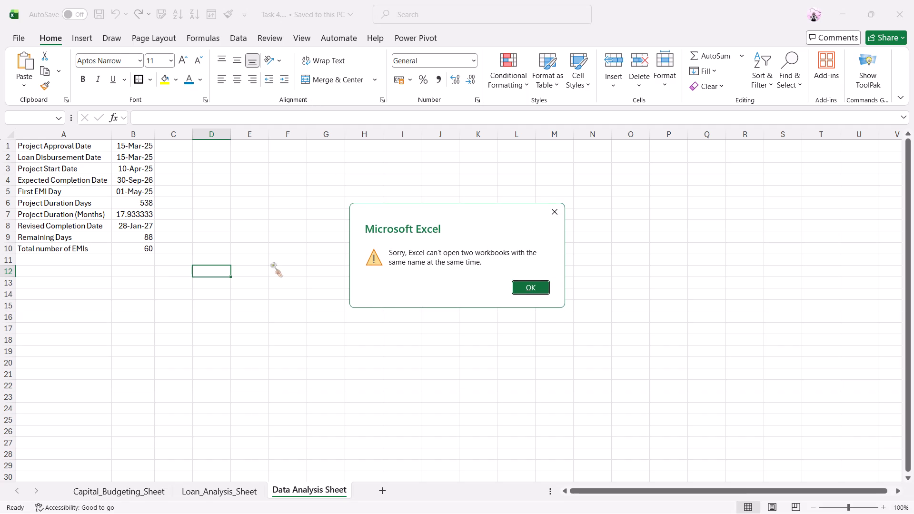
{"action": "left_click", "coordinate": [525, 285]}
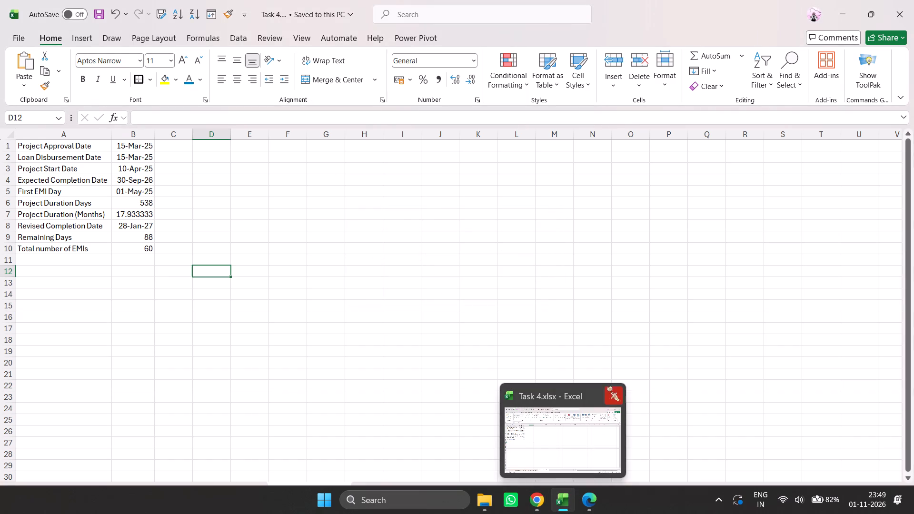
Close the Task 4 workbook that is already open in Excel.
{"action": "left_click", "coordinate": [610, 381]}
{"action": "left_click", "coordinate": [613, 392]}
{"action": "left_click", "coordinate": [612, 395]}
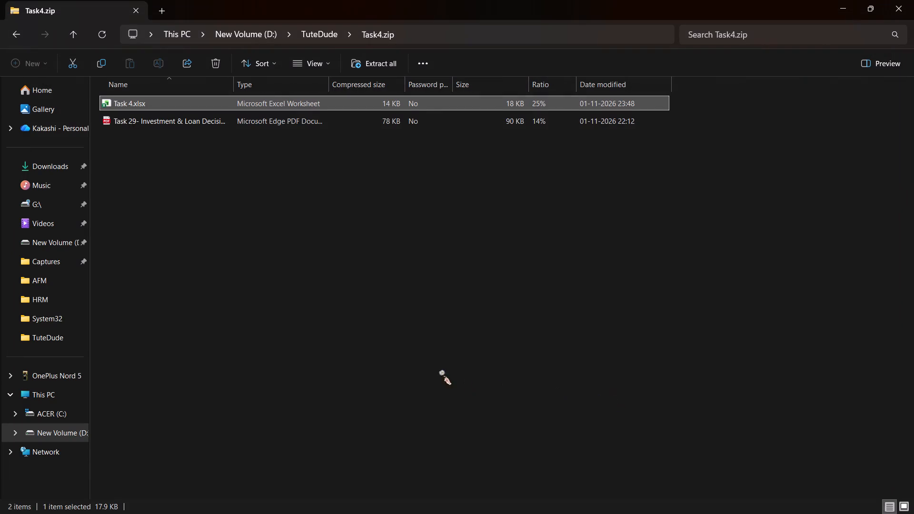
Open Task 4.xlsx from Task4.zip, check its Loan_Analysis_Sheet and Capital_Budgeting_Sheet, and close the workbook.
{"action": "double_click", "coordinate": [280, 107]}
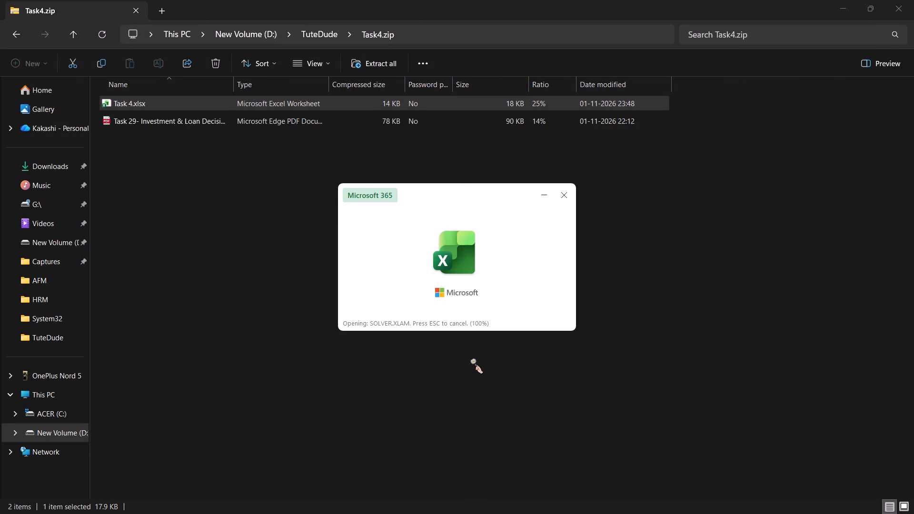
{"action": "left_click", "coordinate": [250, 494]}
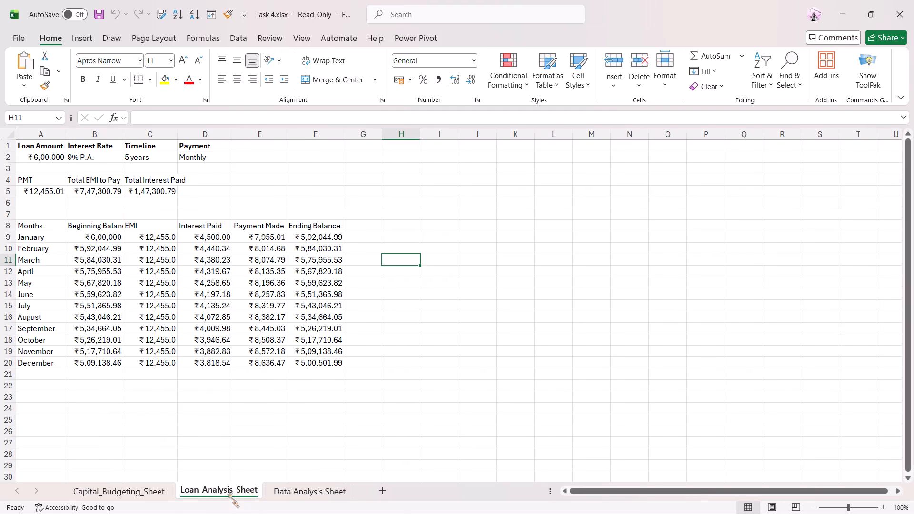
{"action": "left_click", "coordinate": [143, 493]}
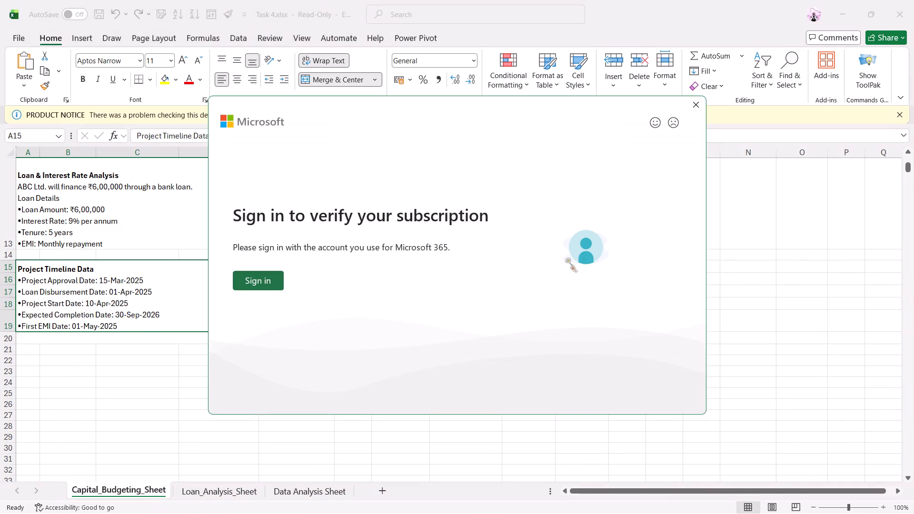
{"action": "left_click", "coordinate": [701, 105]}
{"action": "scroll", "coordinate": [515, 285], "scroll_direction": "up", "scroll_amount": 4}
{"action": "scroll", "coordinate": [418, 308], "scroll_direction": "up", "scroll_amount": 4}
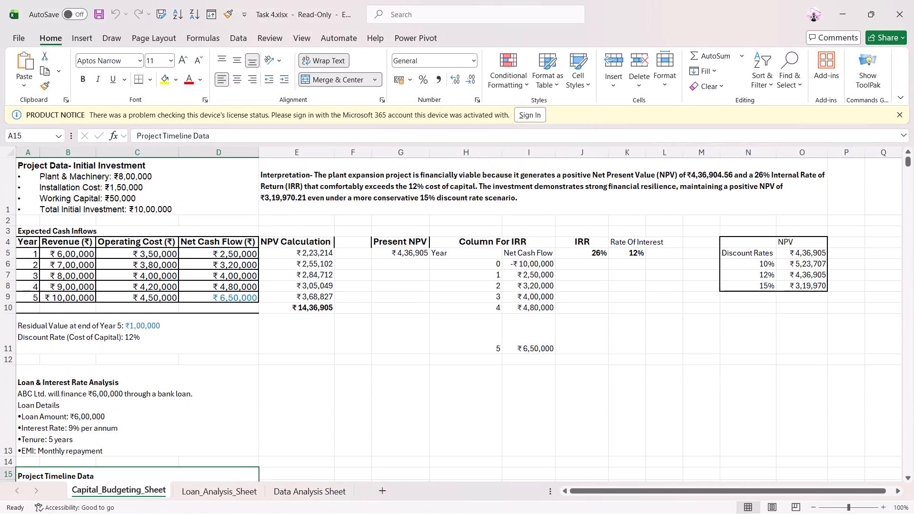
{"action": "scroll", "coordinate": [382, 311], "scroll_direction": "up", "scroll_amount": 3}
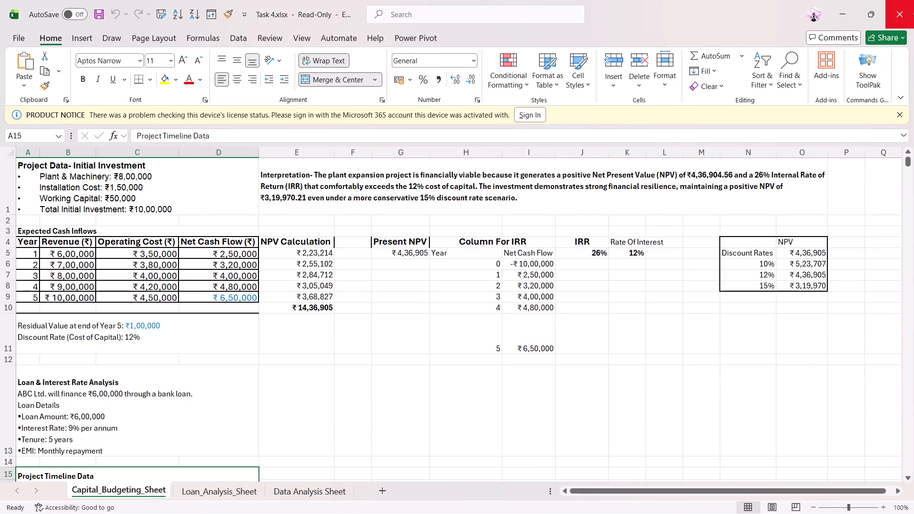
{"action": "left_click", "coordinate": [913, 11]}
{"action": "left_click", "coordinate": [459, 284]}
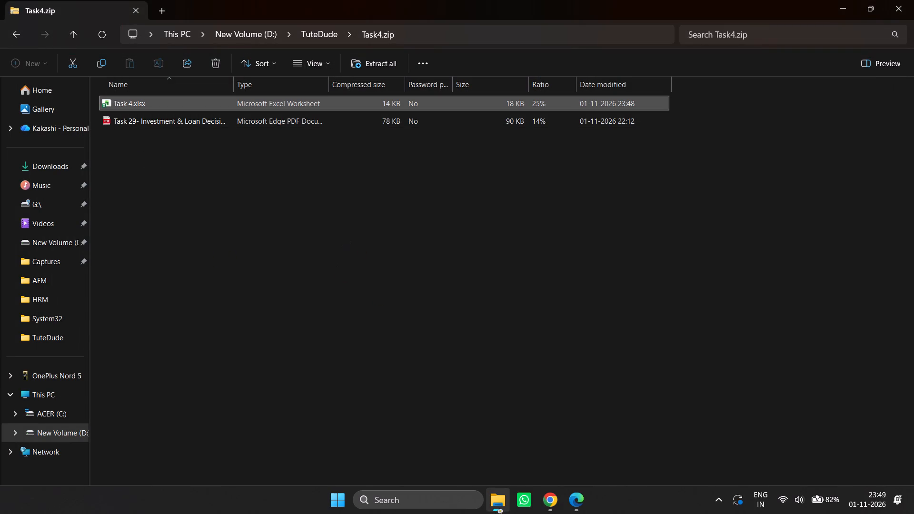
In a new Chrome tab, search for tutedude, open its website and go to the learning dashboard, dismissing the app promotion.
{"action": "left_click", "coordinate": [547, 509]}
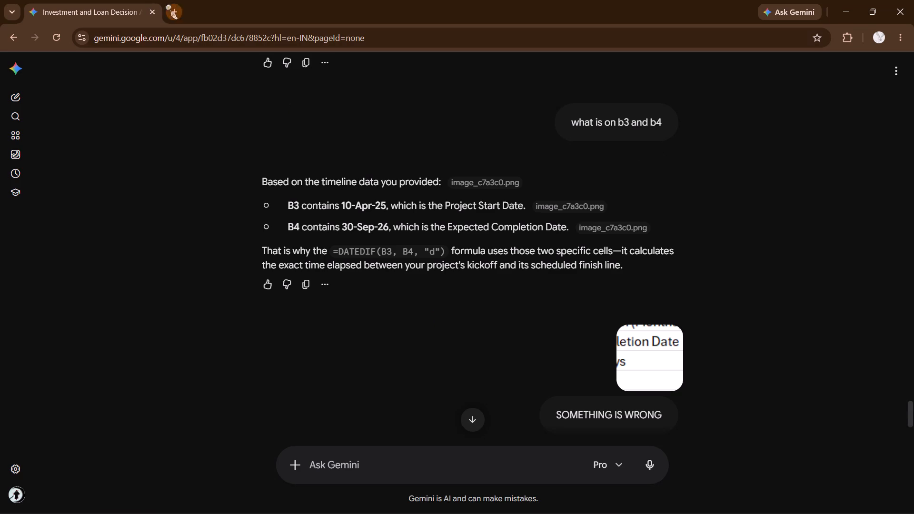
{"action": "left_click", "coordinate": [175, 8]}
{"action": "left_click", "coordinate": [318, 227]}
{"action": "left_click", "coordinate": [310, 287]}
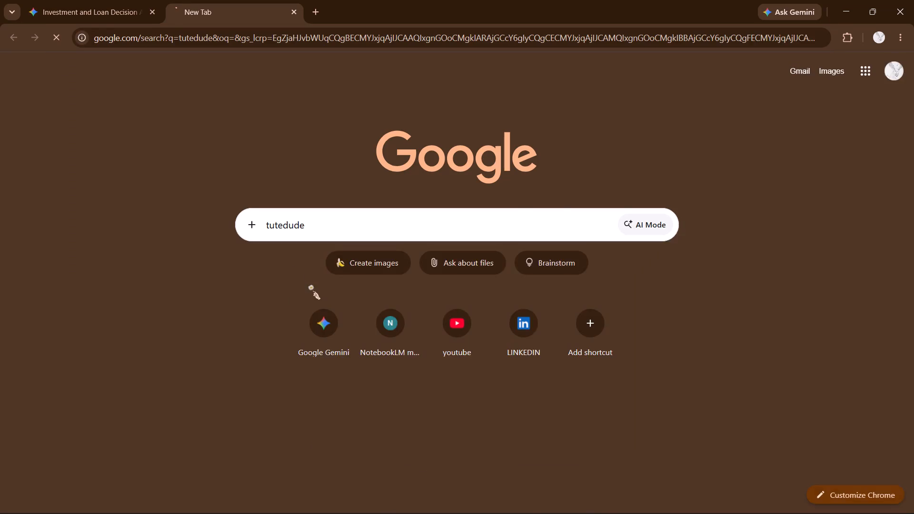
{"action": "left_click", "coordinate": [186, 178]}
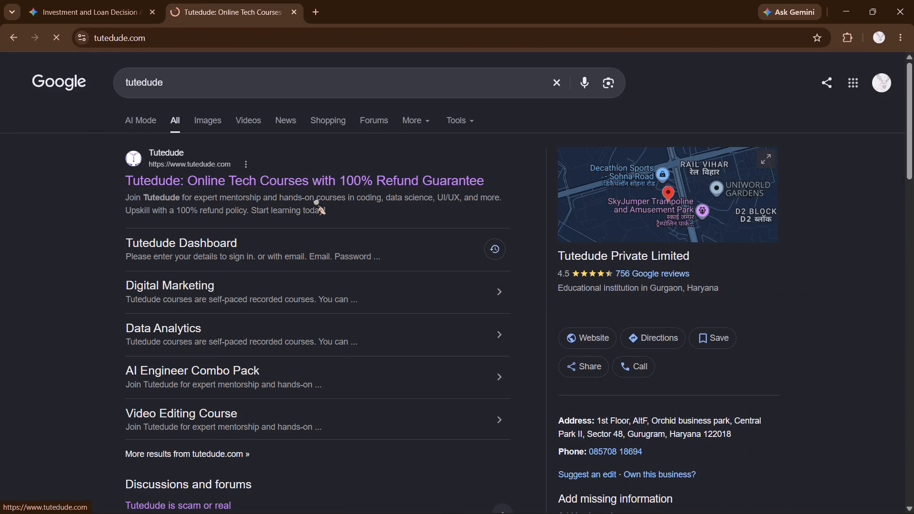
{"action": "left_click", "coordinate": [750, 63]}
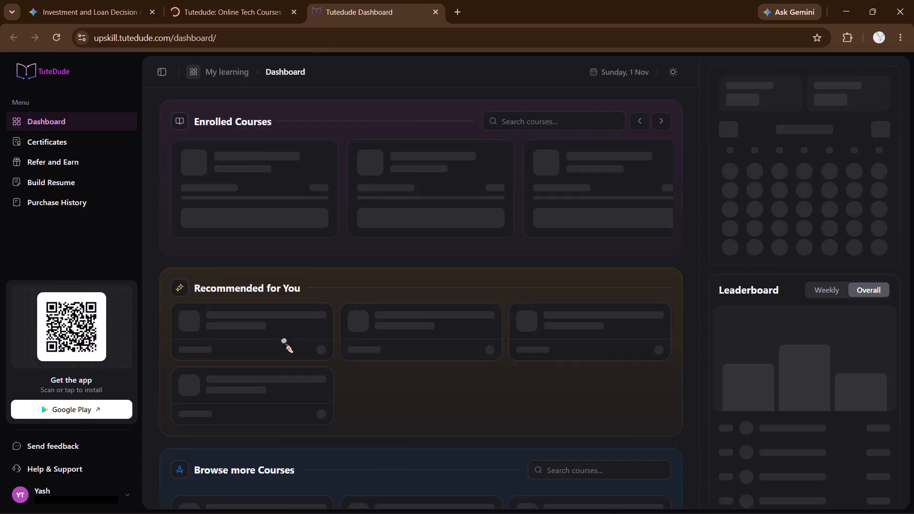
{"action": "left_click", "coordinate": [608, 122]}
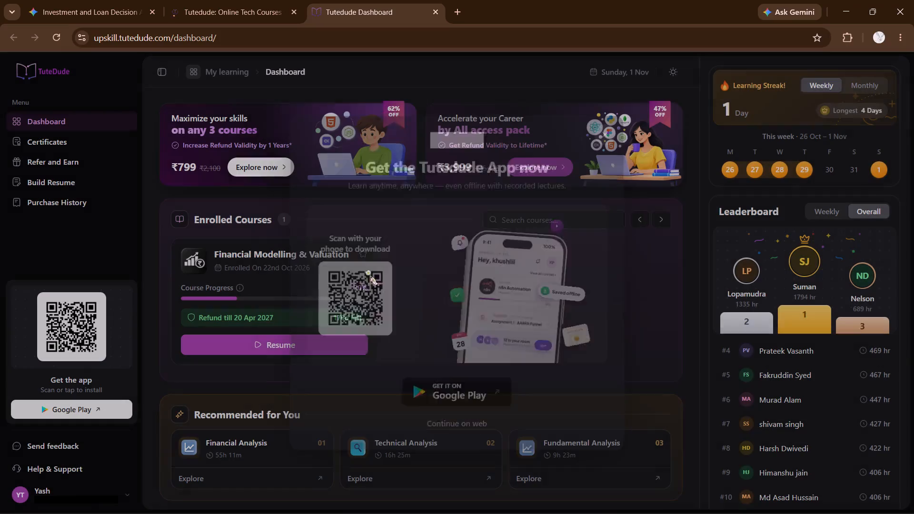
Resume the Financial Modelling & Valuation course and open the submission form for Assignment 4, Investment & Loan Decision Analysis.
{"action": "left_click", "coordinate": [243, 341]}
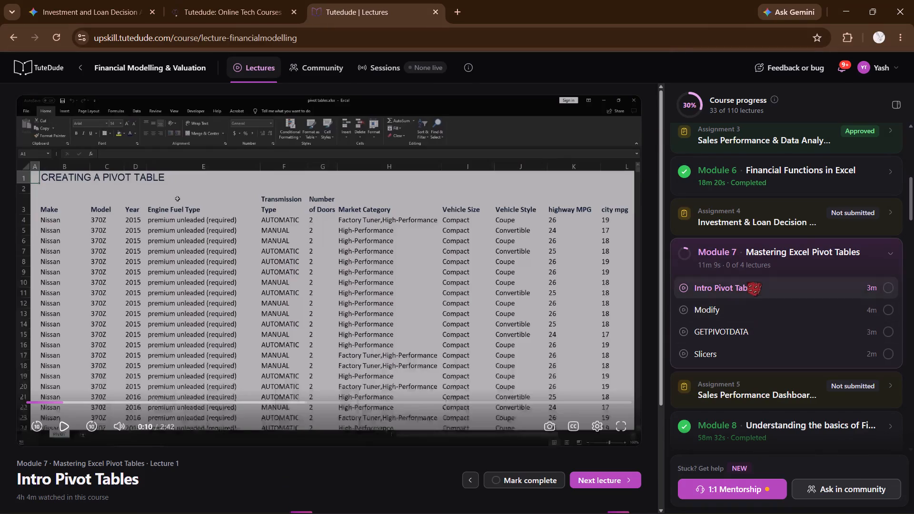
{"action": "left_click", "coordinate": [856, 220]}
{"action": "left_click", "coordinate": [827, 265]}
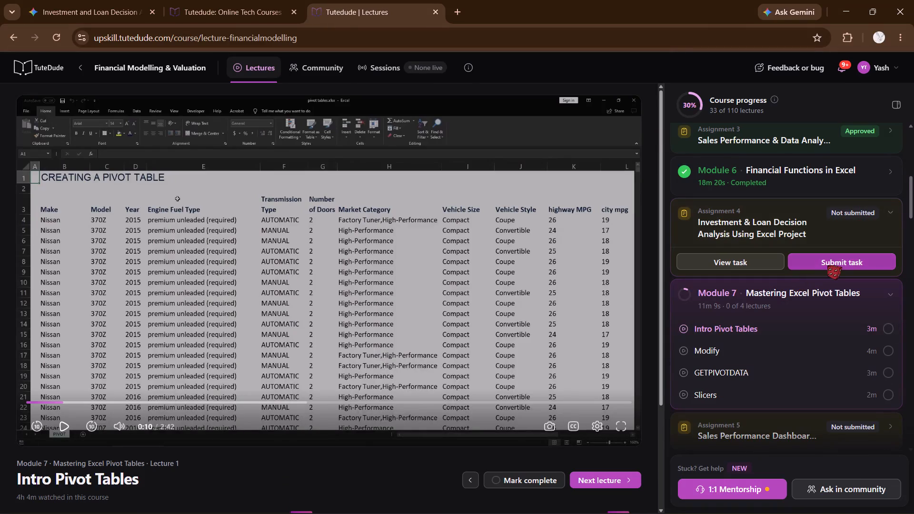
Attach Task4.zip from the TuteDude folder as the project ZIP and submit it for Assignment 4.
{"action": "left_click", "coordinate": [552, 262]}
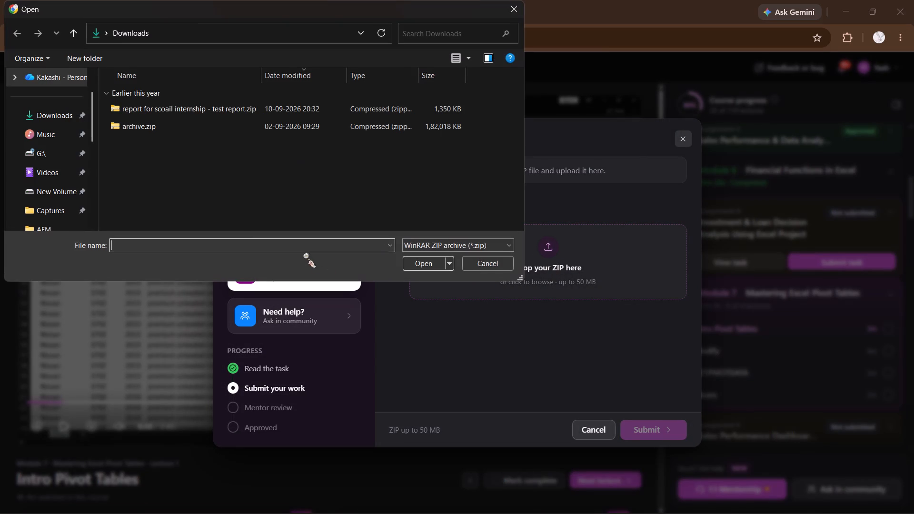
{"action": "scroll", "coordinate": [45, 212], "scroll_direction": "down", "scroll_amount": 3}
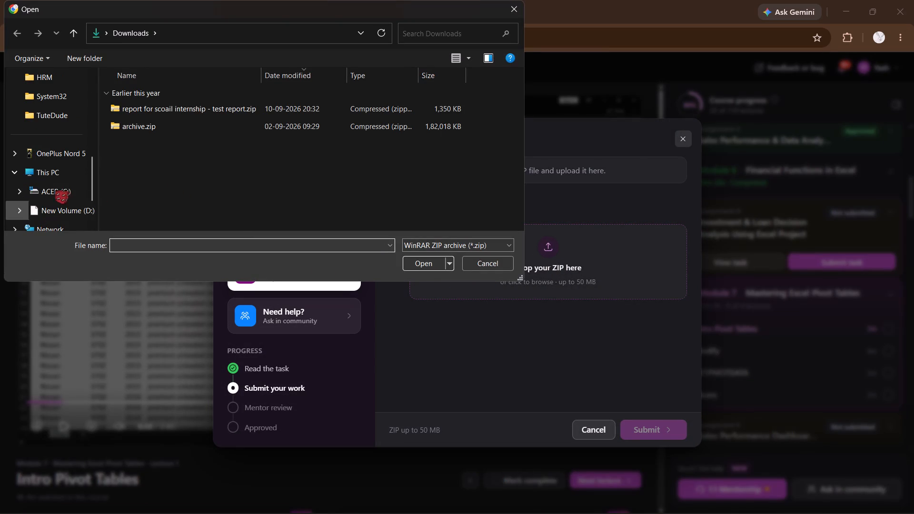
{"action": "double_click", "coordinate": [66, 121]}
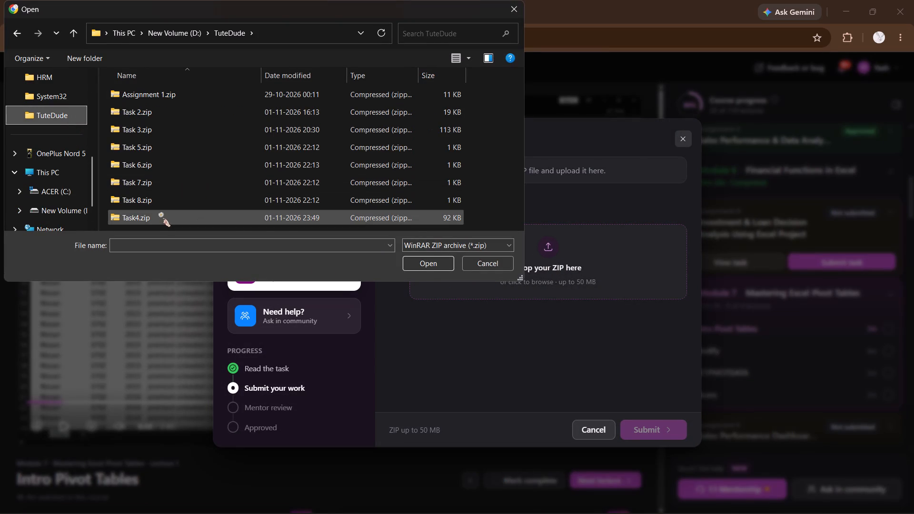
{"action": "left_click", "coordinate": [159, 213]}
{"action": "left_click", "coordinate": [436, 262]}
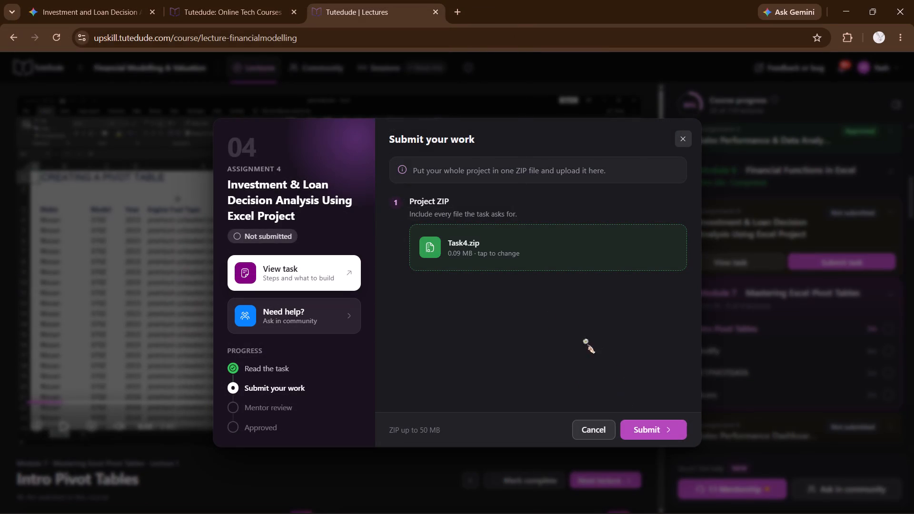
{"action": "left_click", "coordinate": [649, 430]}
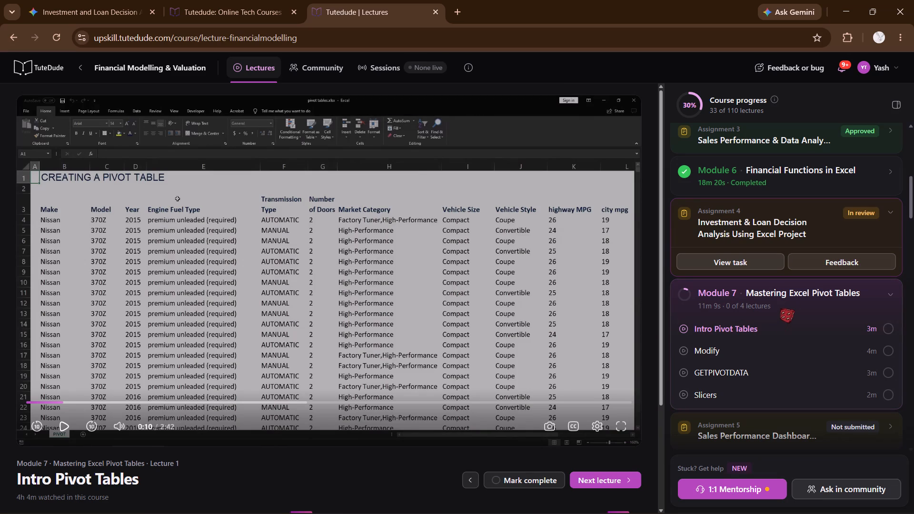
Play the Intro Pivot Tables lecture in Module 7 and mark it as completed.
{"action": "left_click", "coordinate": [749, 327]}
{"action": "left_click", "coordinate": [470, 309]}
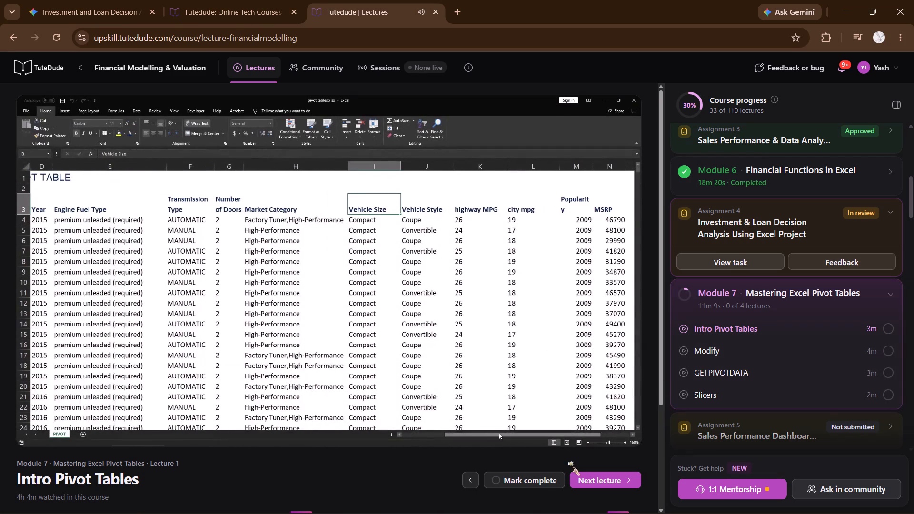
{"action": "left_click", "coordinate": [534, 479]}
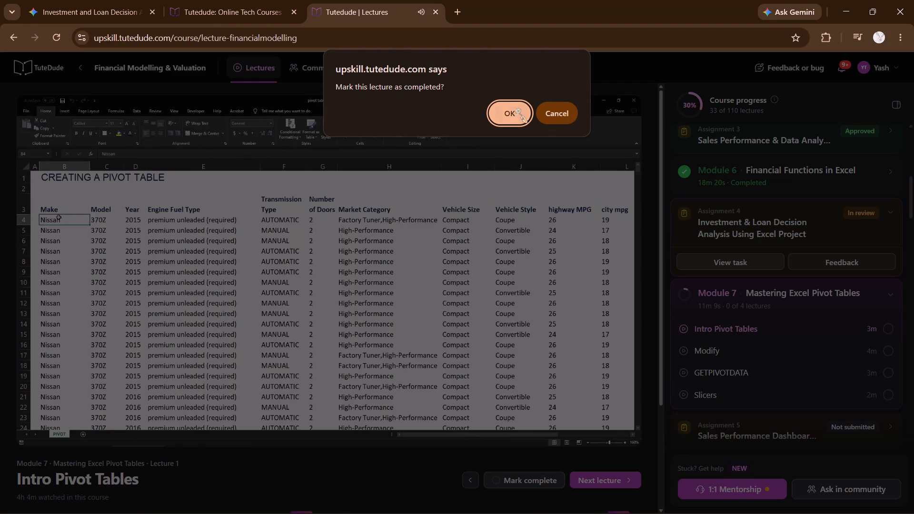
{"action": "left_click", "coordinate": [514, 112]}
Open the Modify lecture in Module 7, skip ahead to about 2:05 and mark it as completed.
{"action": "left_click", "coordinate": [728, 354]}
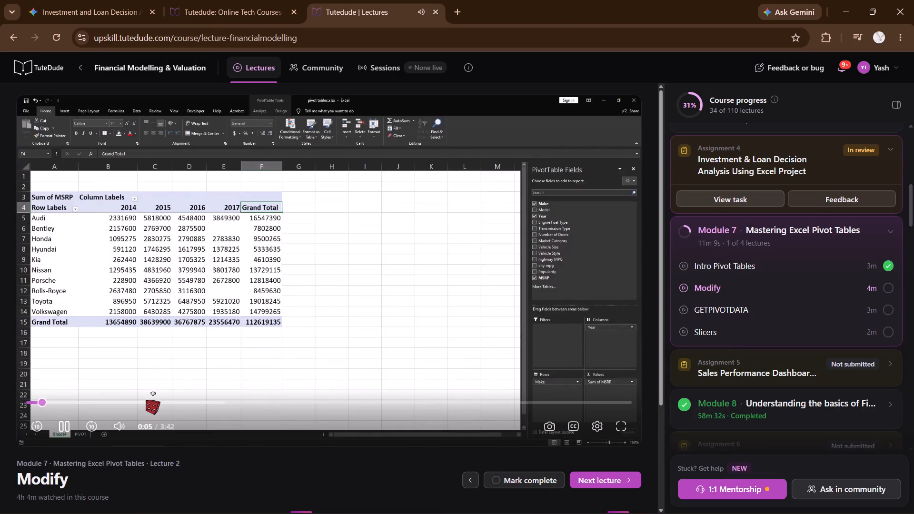
{"action": "left_click", "coordinate": [354, 399]}
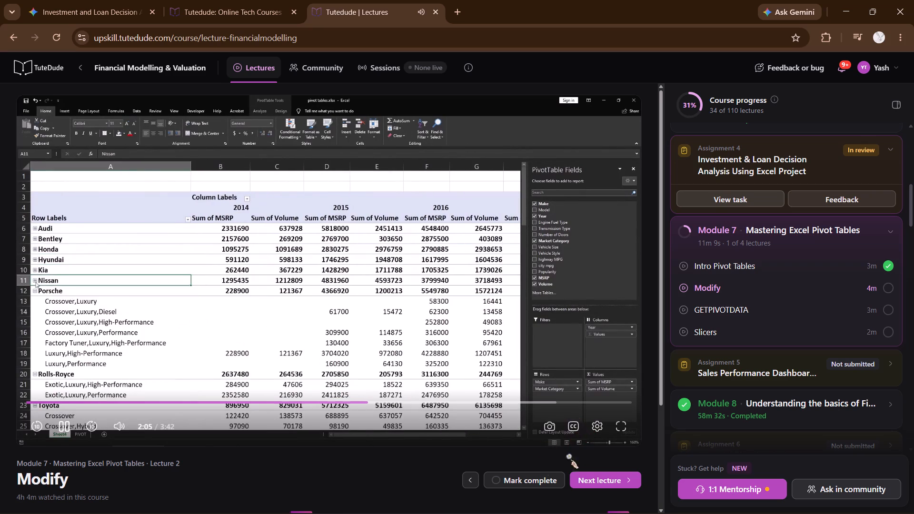
{"action": "left_click", "coordinate": [516, 474]}
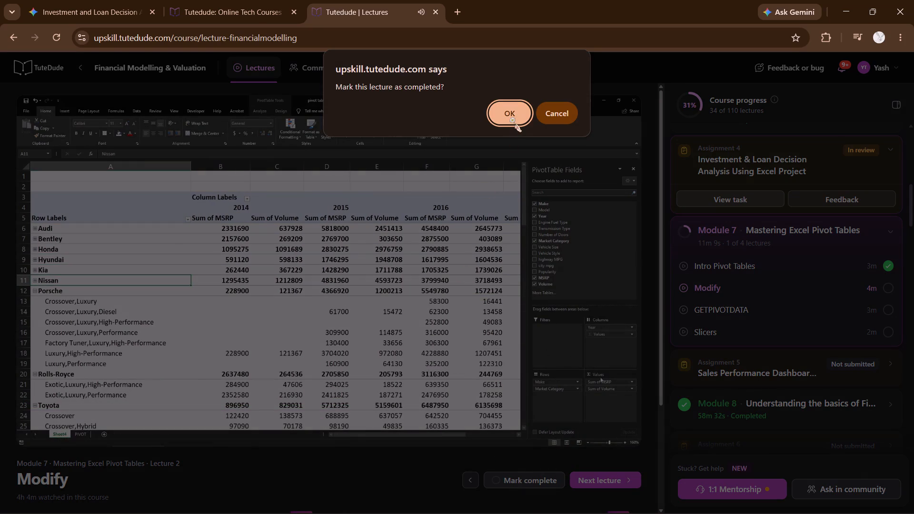
{"action": "left_click", "coordinate": [510, 118]}
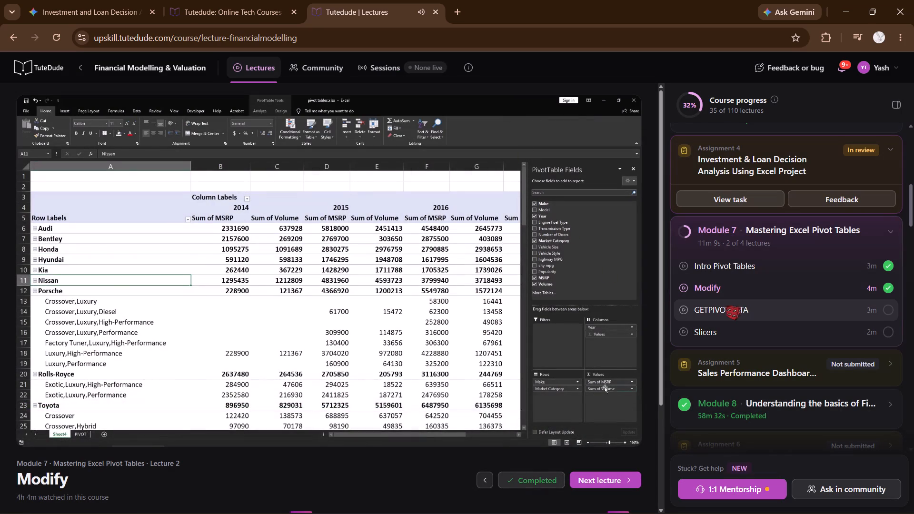
Open the GETPIVOTDATA lecture in Module 7.
{"action": "left_click", "coordinate": [727, 306]}
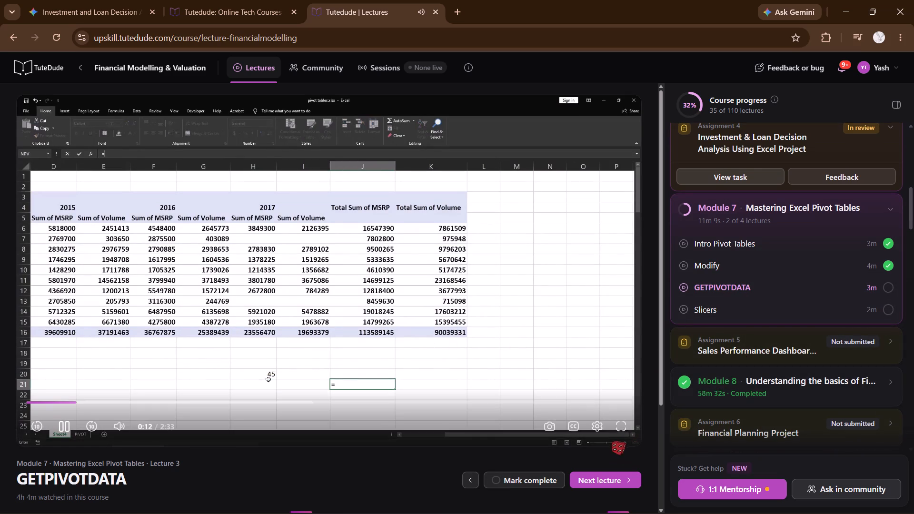
Look through the course outline's remaining modules and assignments, from Module 7 to the Placement Module, including the Module 8 and Assignment 7 entries.
{"action": "scroll", "coordinate": [778, 398], "scroll_direction": "down", "scroll_amount": 1}
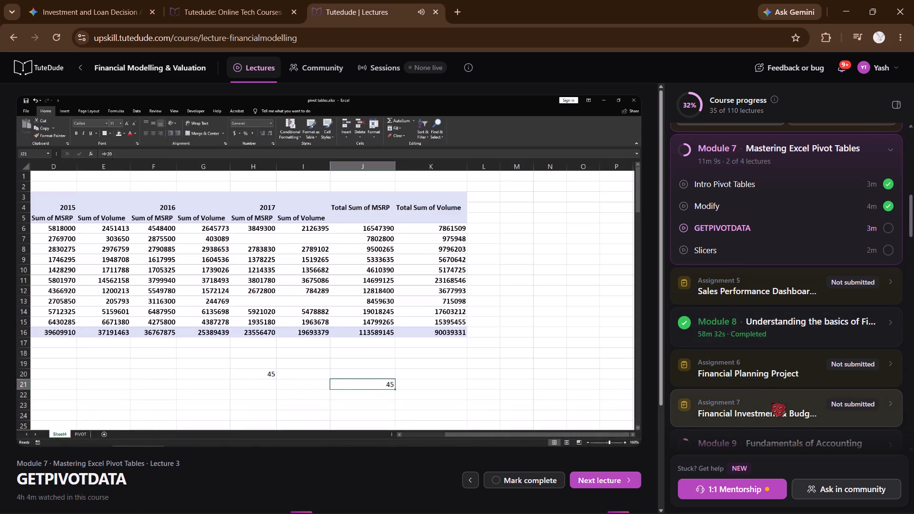
{"action": "scroll", "coordinate": [769, 406], "scroll_direction": "down", "scroll_amount": 1}
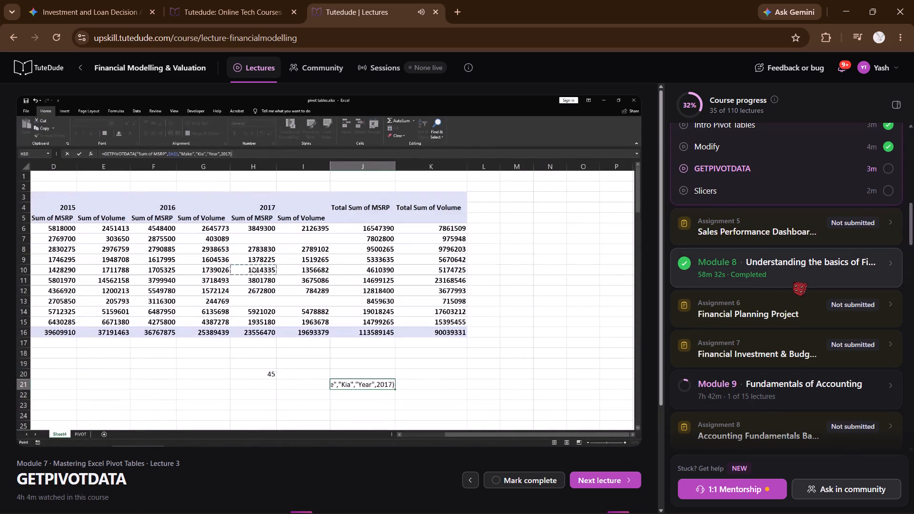
{"action": "left_click", "coordinate": [862, 271]}
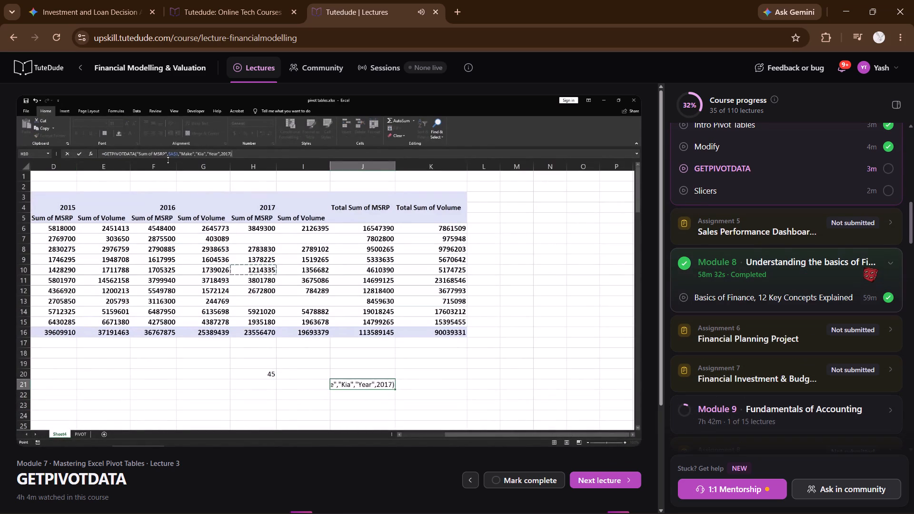
{"action": "left_click", "coordinate": [864, 268]}
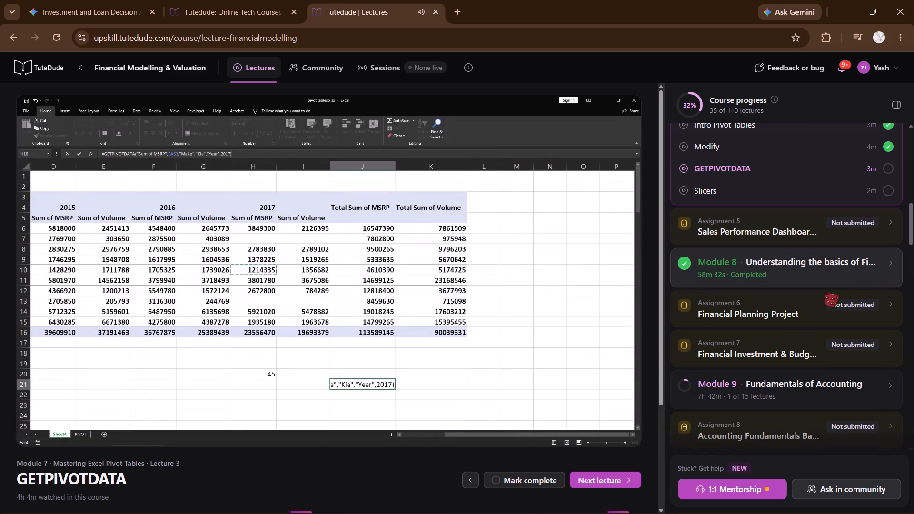
{"action": "left_click", "coordinate": [808, 277]}
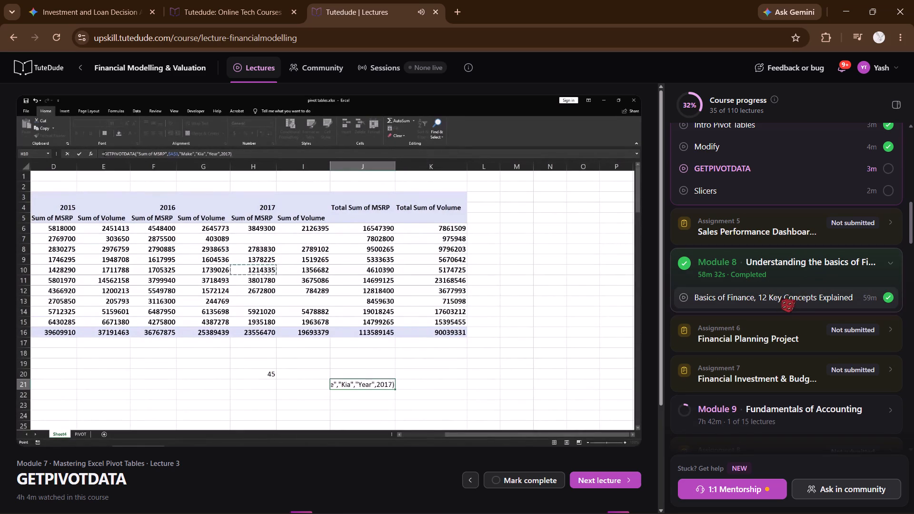
{"action": "left_click", "coordinate": [825, 267]}
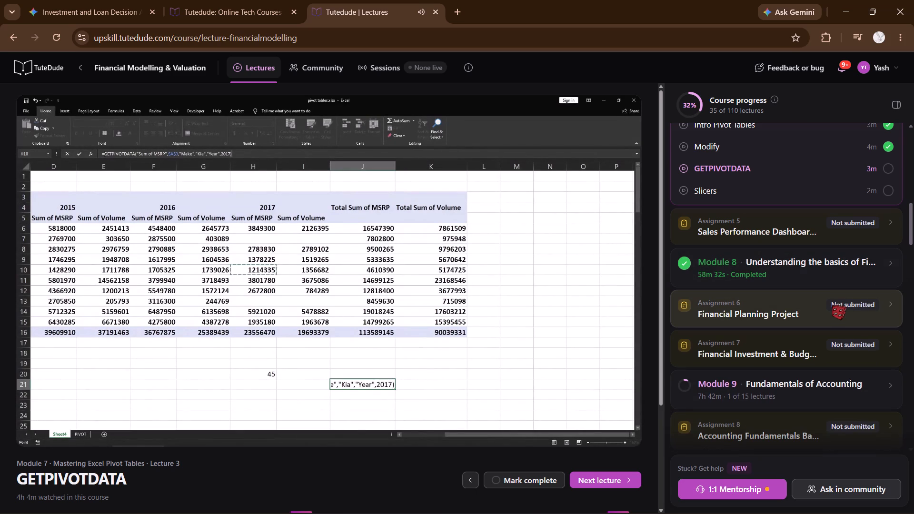
{"action": "left_click", "coordinate": [832, 305]}
{"action": "left_click", "coordinate": [833, 304]}
{"action": "left_click", "coordinate": [829, 346]}
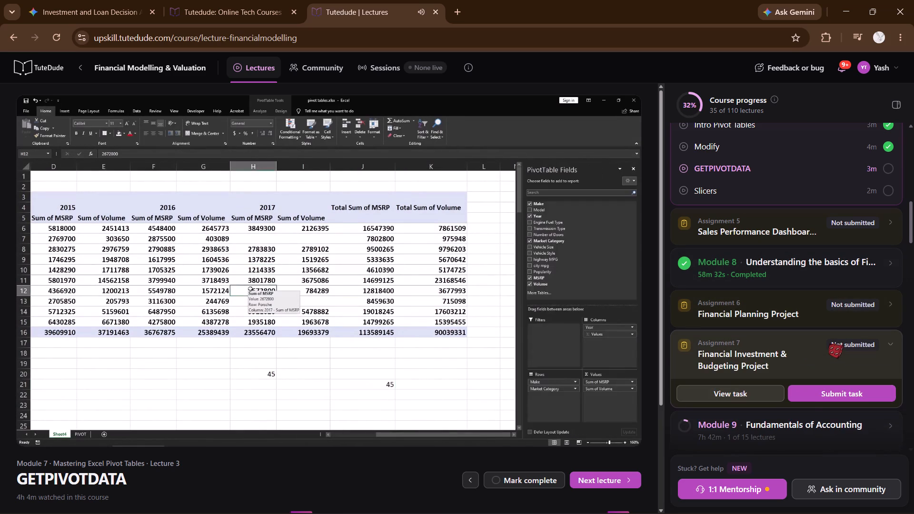
{"action": "left_click", "coordinate": [830, 343]}
{"action": "left_click", "coordinate": [829, 341]}
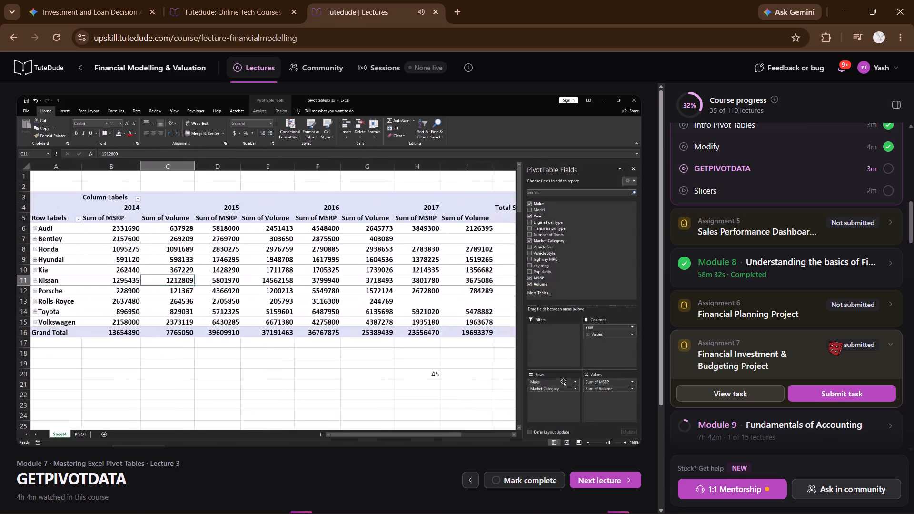
{"action": "left_click", "coordinate": [829, 341]}
{"action": "scroll", "coordinate": [824, 350], "scroll_direction": "down", "scroll_amount": 1}
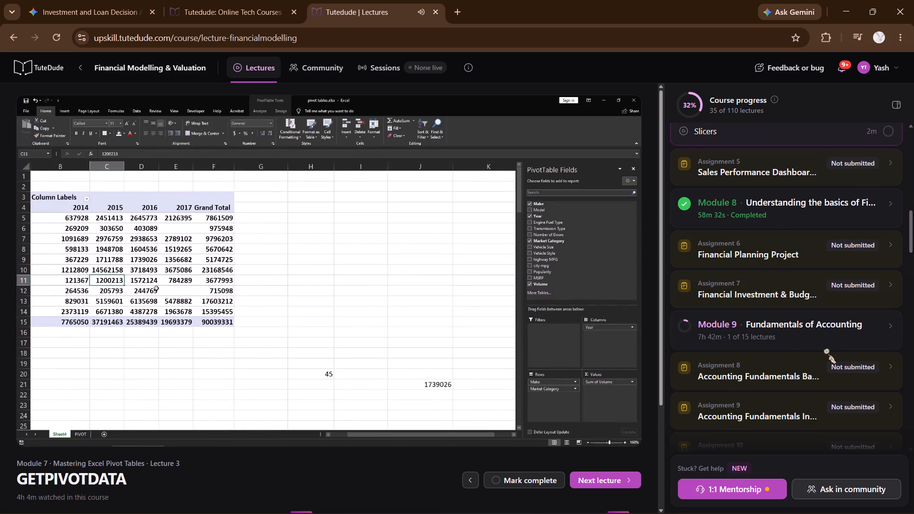
{"action": "left_click", "coordinate": [835, 289]}
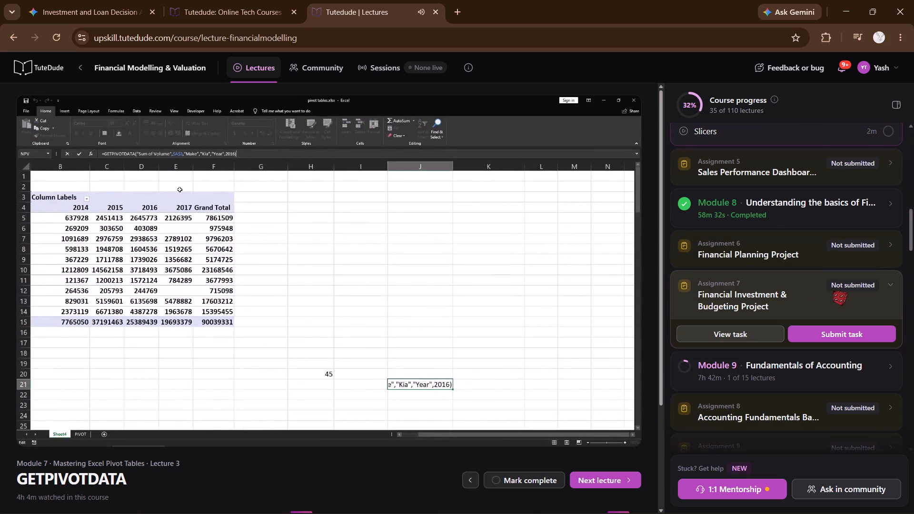
{"action": "left_click", "coordinate": [833, 291]}
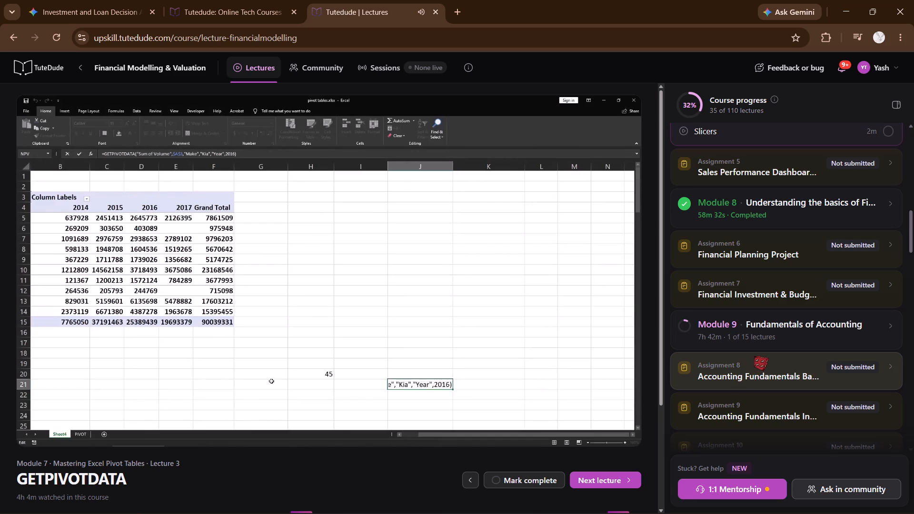
{"action": "scroll", "coordinate": [755, 356], "scroll_direction": "down", "scroll_amount": 5}
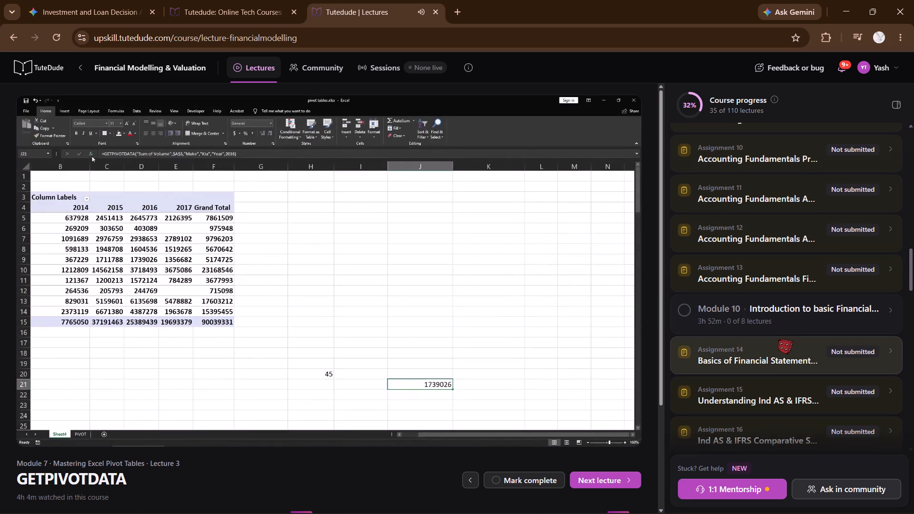
{"action": "scroll", "coordinate": [778, 339], "scroll_direction": "down", "scroll_amount": 14}
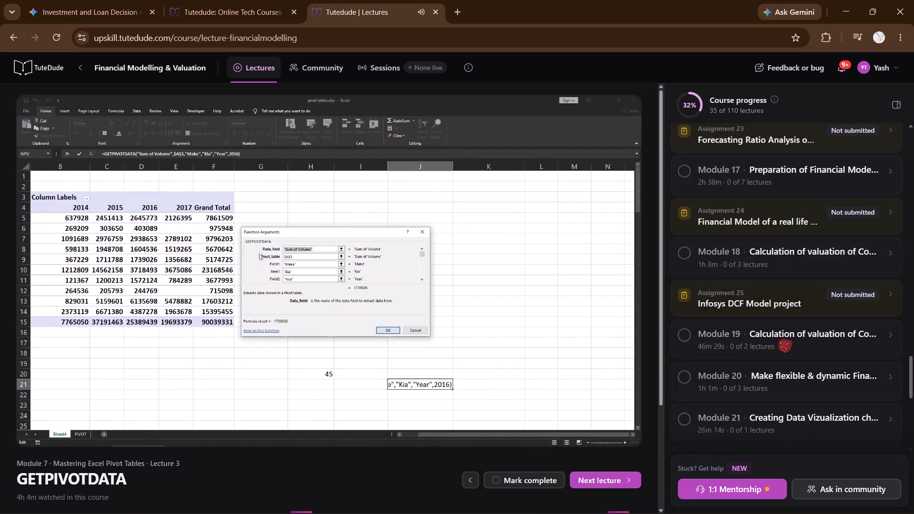
{"action": "scroll", "coordinate": [778, 340], "scroll_direction": "down", "scroll_amount": 14}
{"action": "scroll", "coordinate": [779, 341], "scroll_direction": "up", "scroll_amount": 4}
{"action": "scroll", "coordinate": [779, 341], "scroll_direction": "down", "scroll_amount": 4}
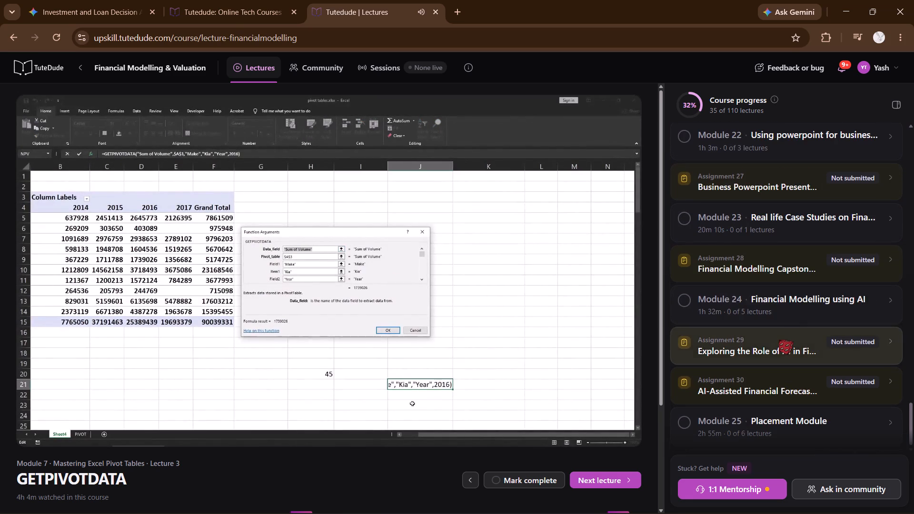
{"action": "scroll", "coordinate": [779, 340], "scroll_direction": "up", "scroll_amount": 20}
{"action": "scroll", "coordinate": [779, 340], "scroll_direction": "up", "scroll_amount": 8}
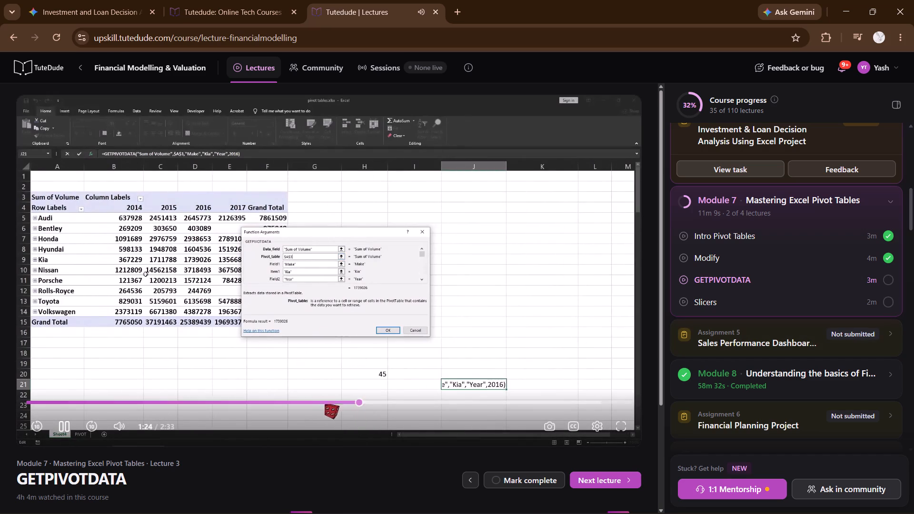
Rewind the GETPIVOTDATA lecture to about 0:16 and play it in full screen.
{"action": "left_click_drag", "start_coordinate": [325, 399], "coordinate": [93, 408]}
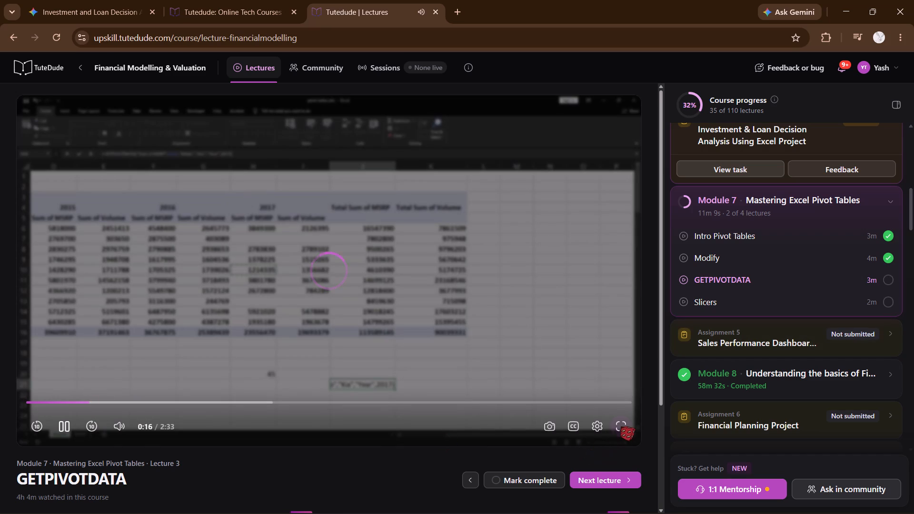
{"action": "left_click", "coordinate": [621, 426]}
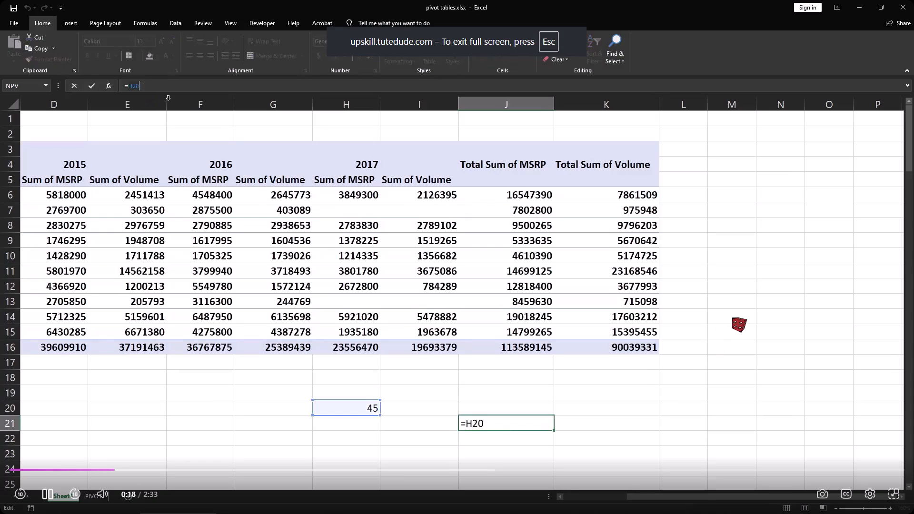
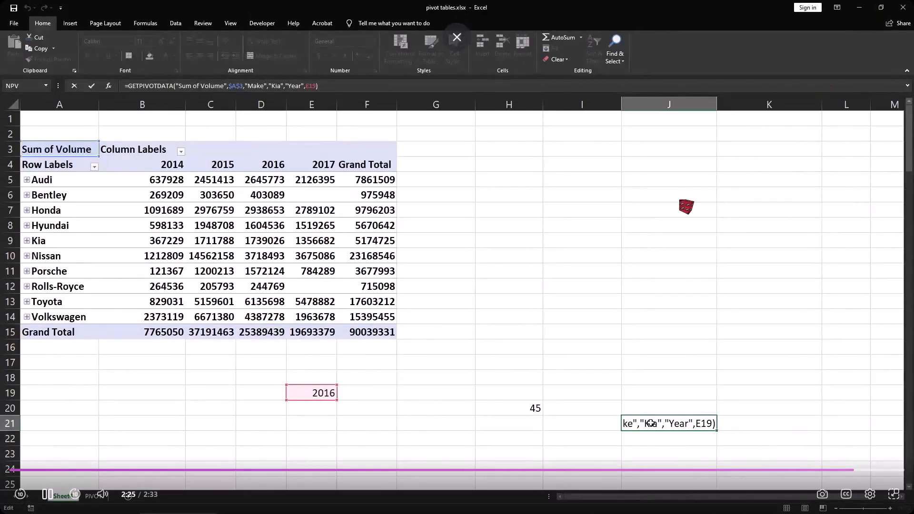
Leave the full-screen view of the GETPIVOTDATA lecture and mark it as completed.
{"action": "key", "text": "Escape"}
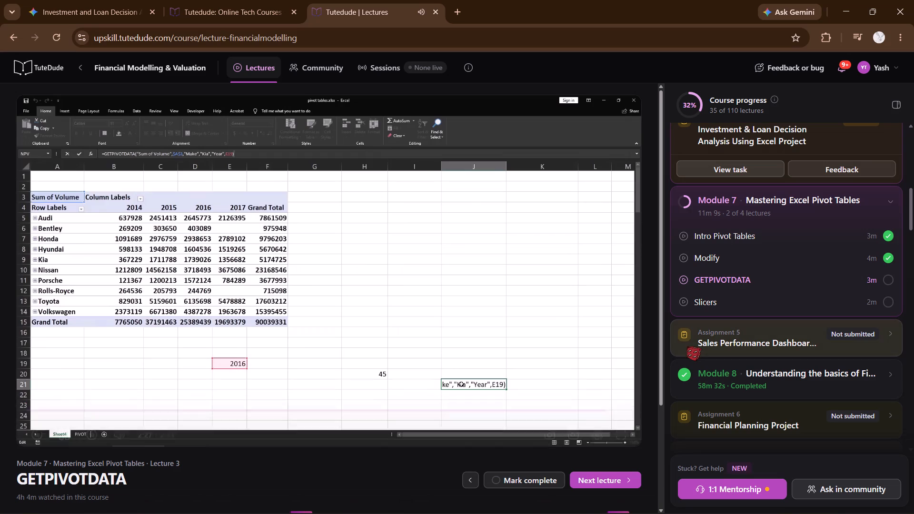
{"action": "left_click", "coordinate": [521, 484]}
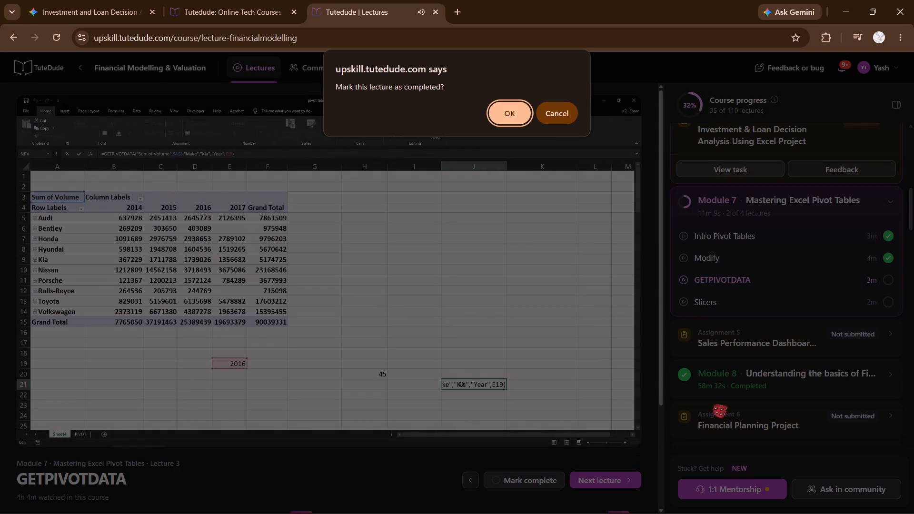
{"action": "left_click", "coordinate": [493, 111]}
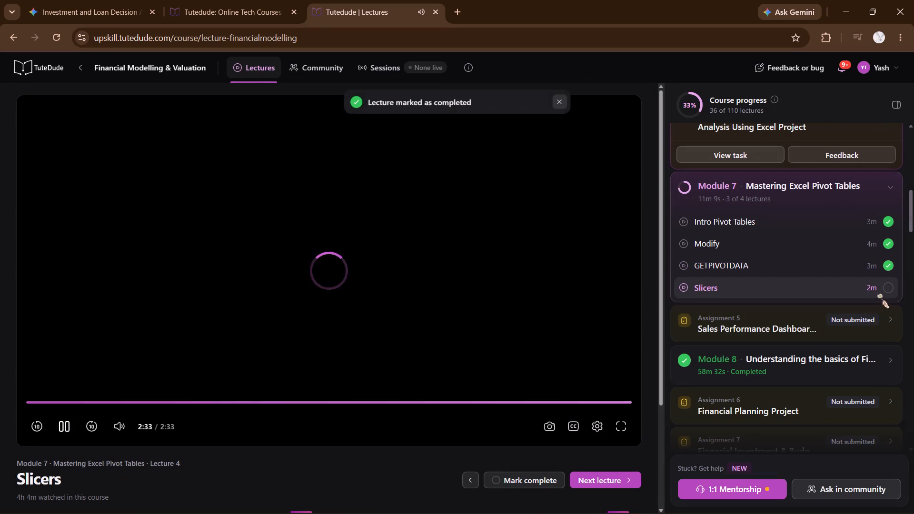
Open the Slicers lecture in Module 7 and mark it as completed.
{"action": "left_click", "coordinate": [878, 291]}
{"action": "left_click", "coordinate": [506, 333]}
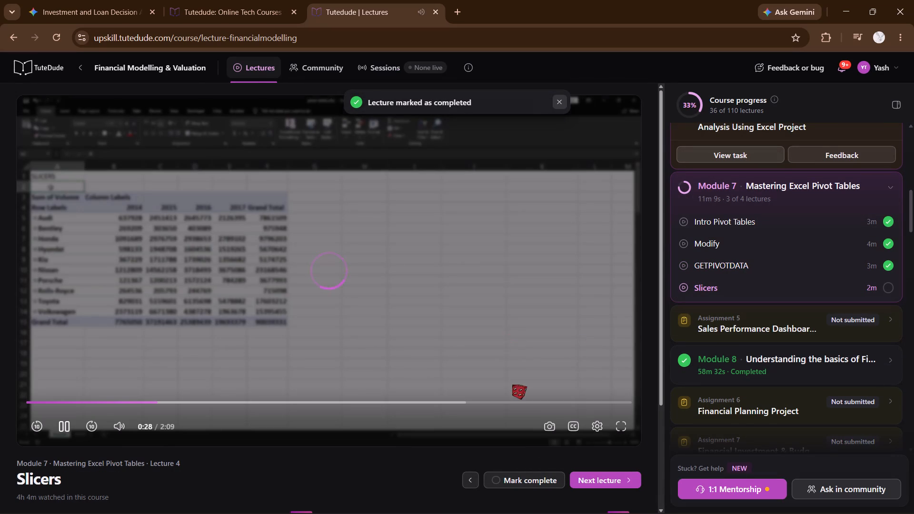
{"action": "left_click", "coordinate": [523, 342]}
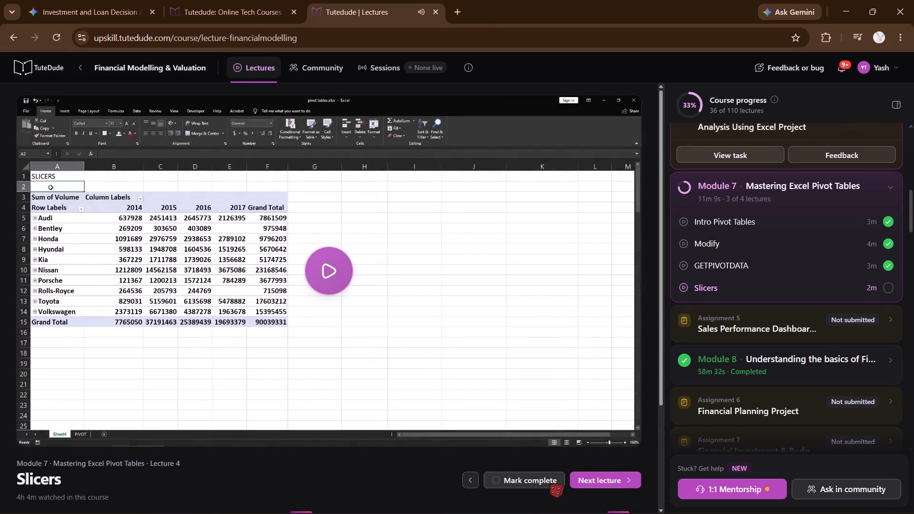
{"action": "left_click", "coordinate": [550, 484]}
{"action": "left_click", "coordinate": [497, 112]}
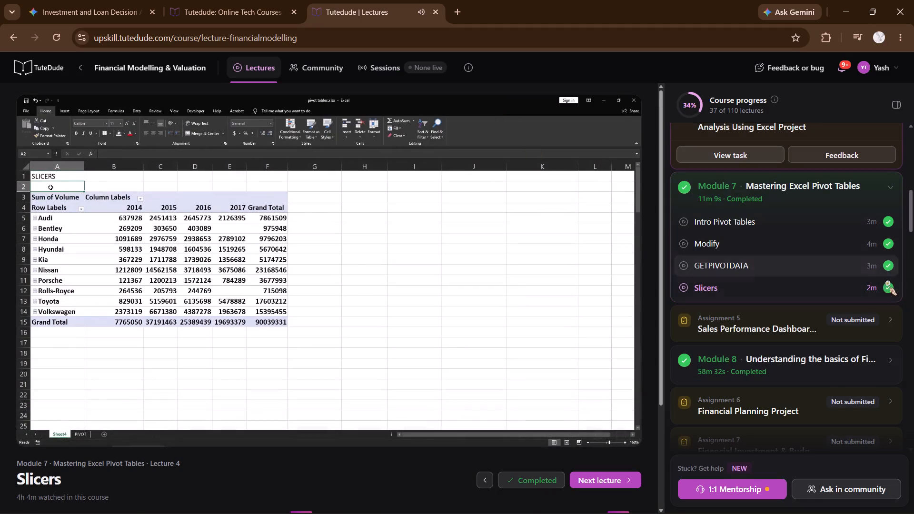
Open the task document for Assignment 5, Sales Performance Dashboard Using Pivot Tables Project.
{"action": "left_click", "coordinate": [879, 323]}
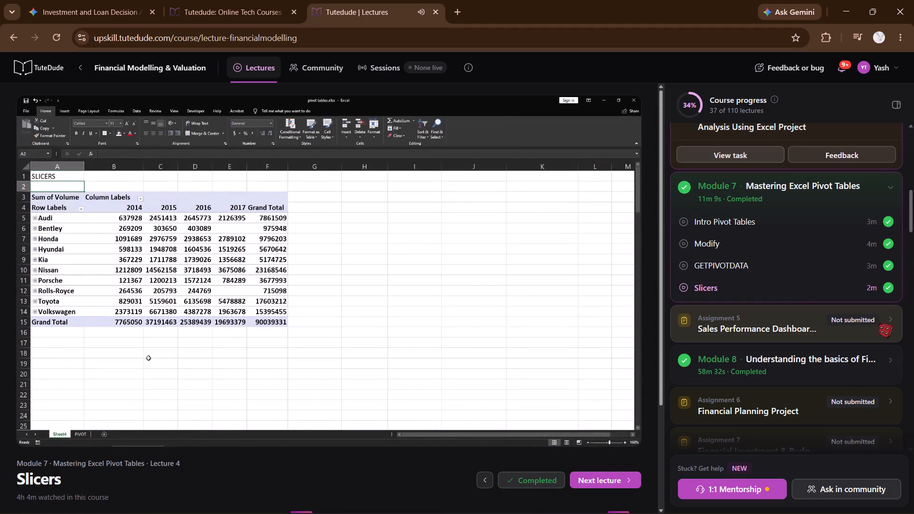